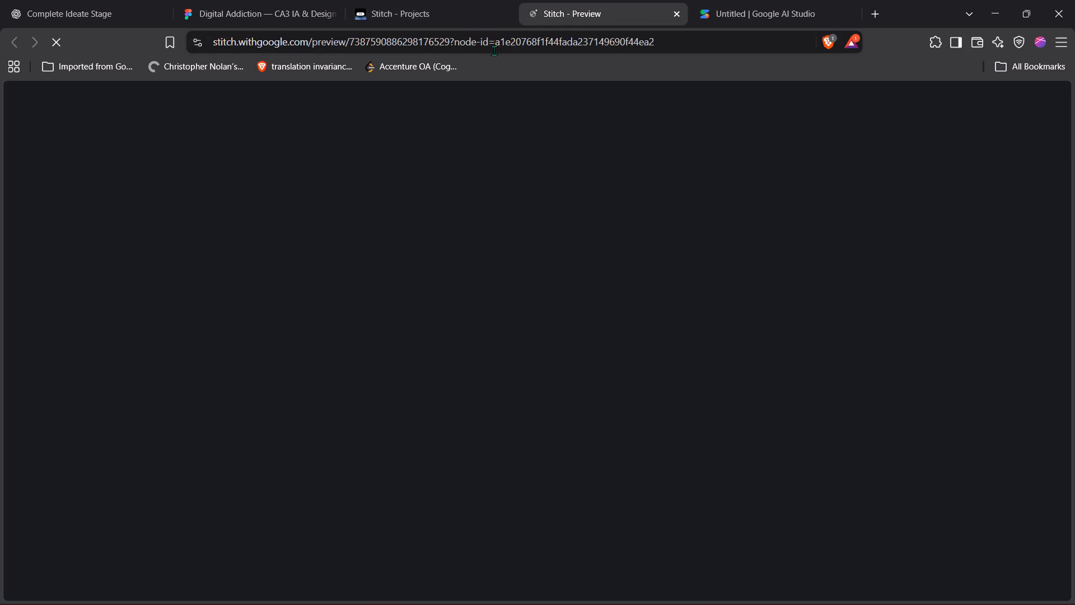
left_click(494, 51)
key("ctrl+c")
Glance at the Figma file, then reread the HTML to Design plugin method in Stitch's reply.
left_click(303, 0)
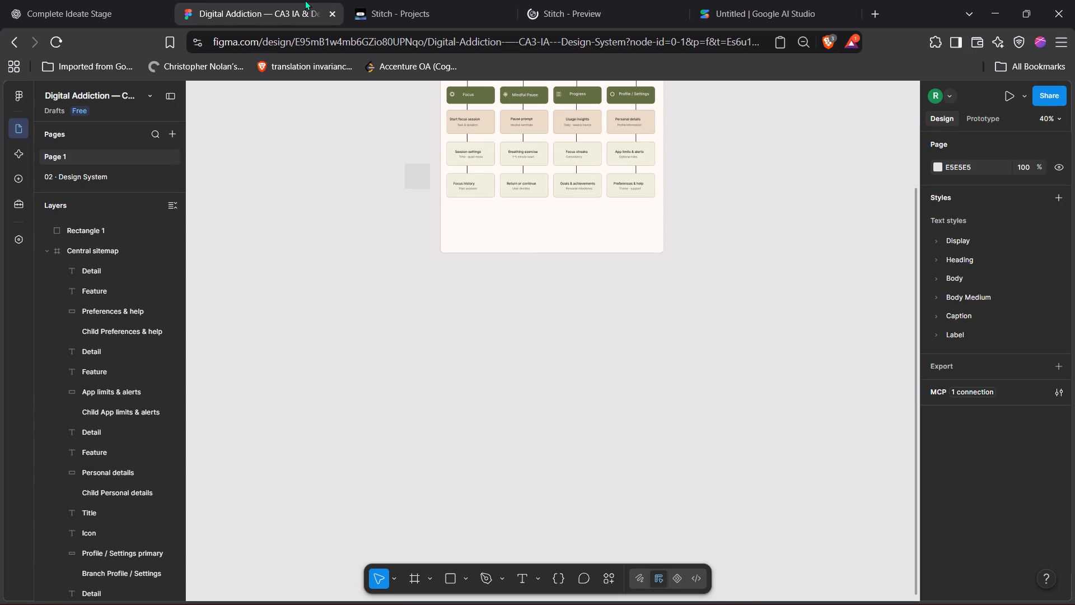
left_click(425, 0)
scroll(217, 345, "down", 1)
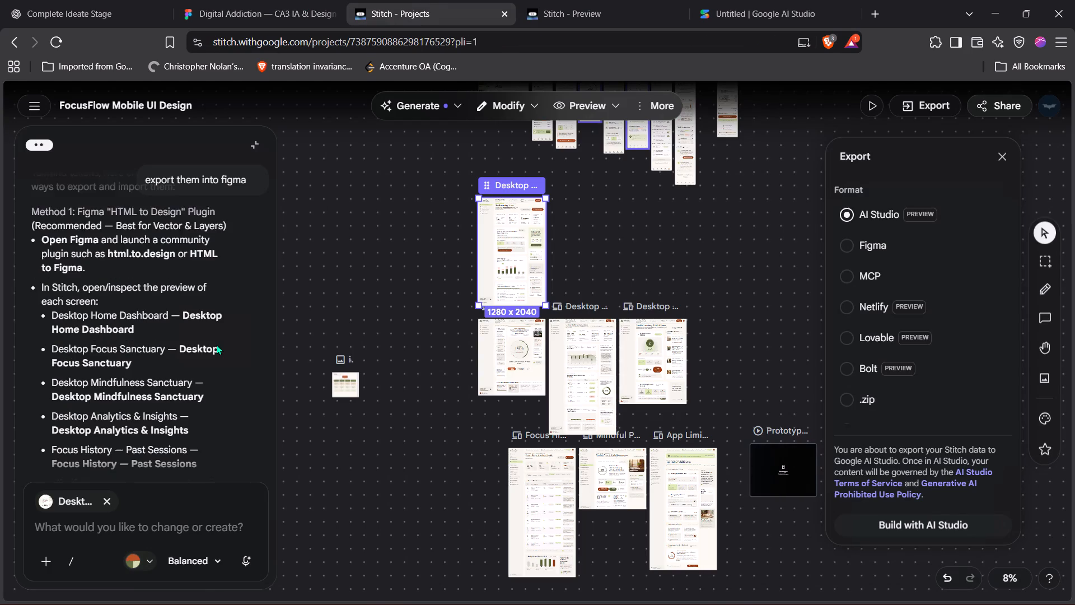
scroll(217, 345, "down", 3)
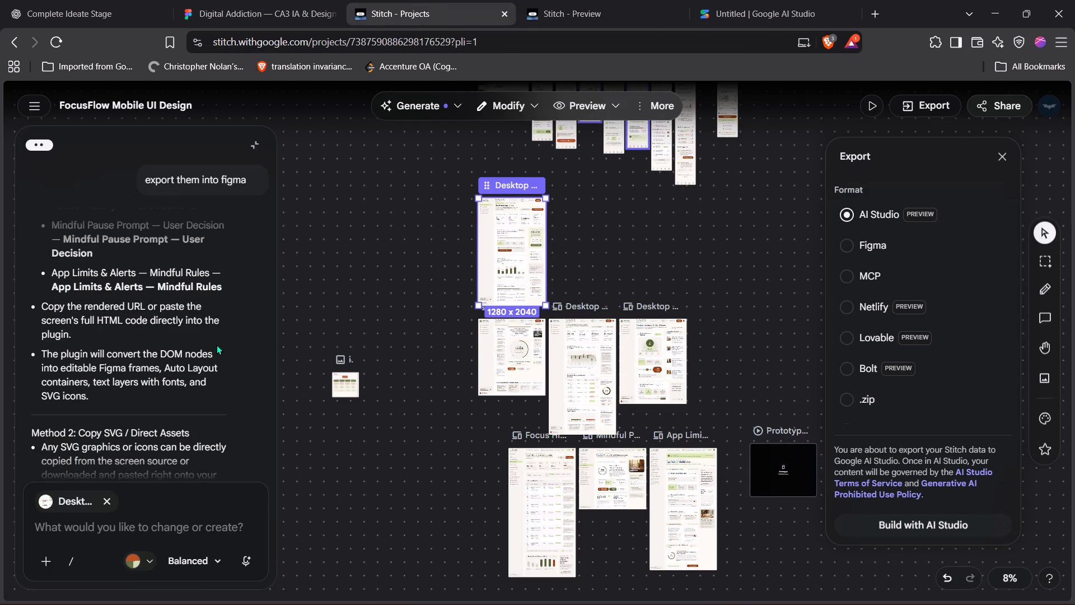
scroll(217, 345, "up", 2)
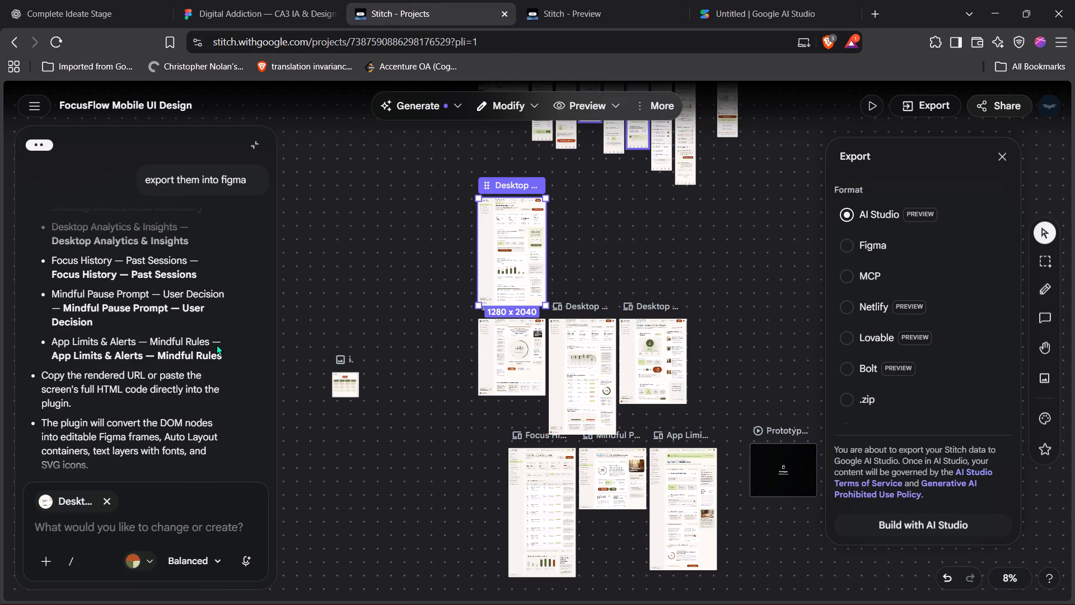
scroll(217, 345, "up", 3)
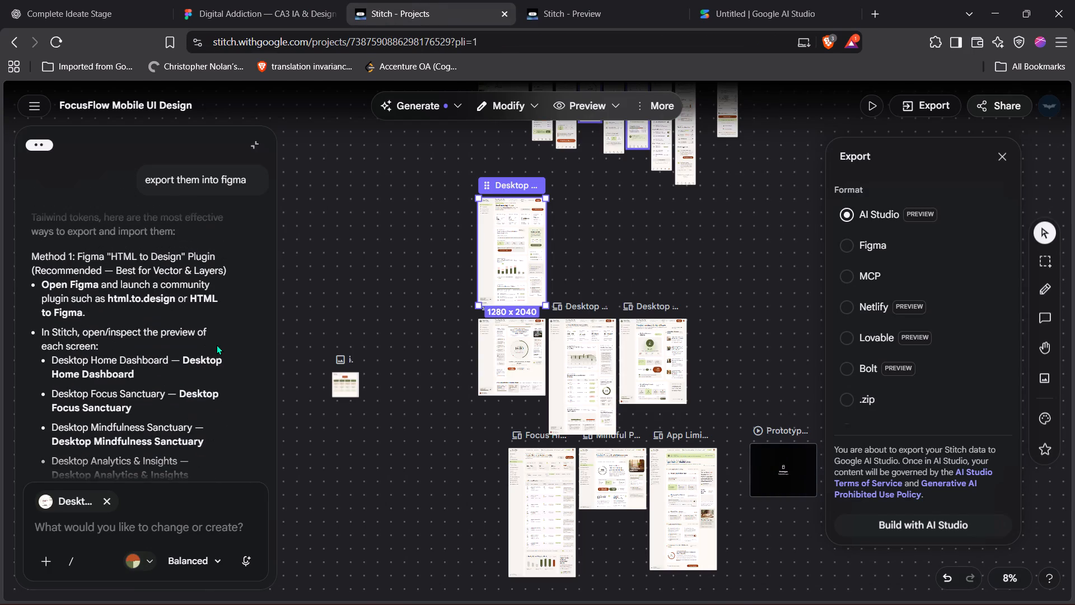
In the Figma file, search the actions for "html to design" and launch the html.to.design plugin by ‹div›RIOTS.
left_click(296, 0)
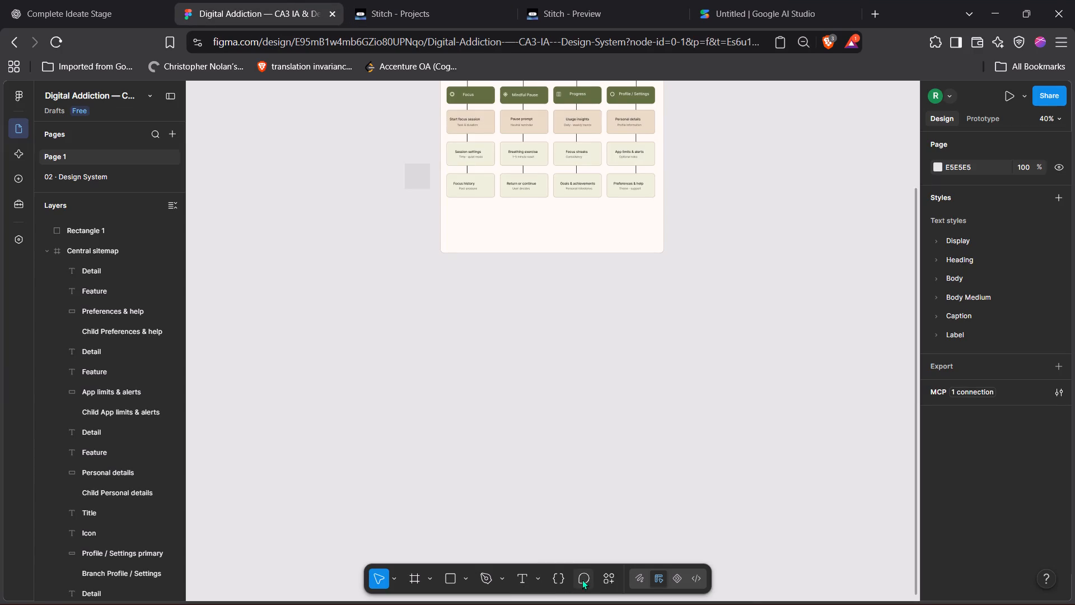
left_click(608, 581)
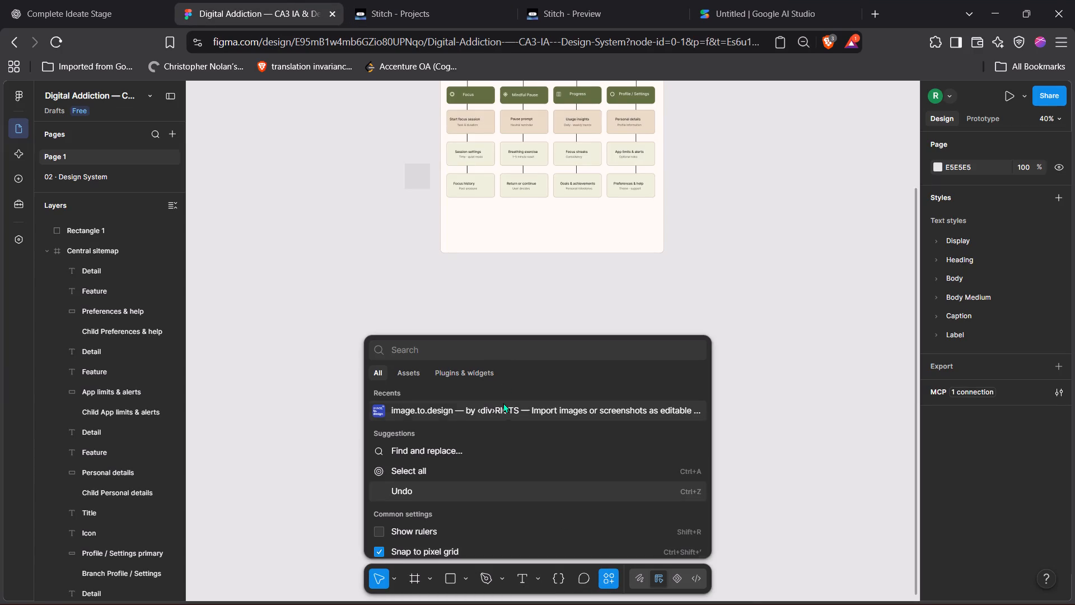
type("html to design")
key("Down")
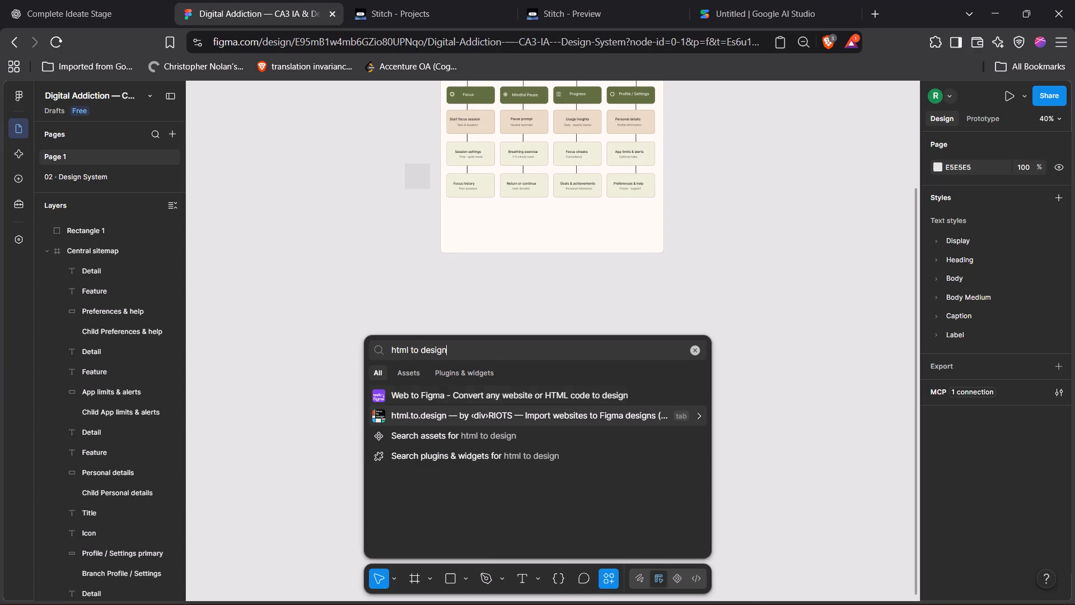
key("Return")
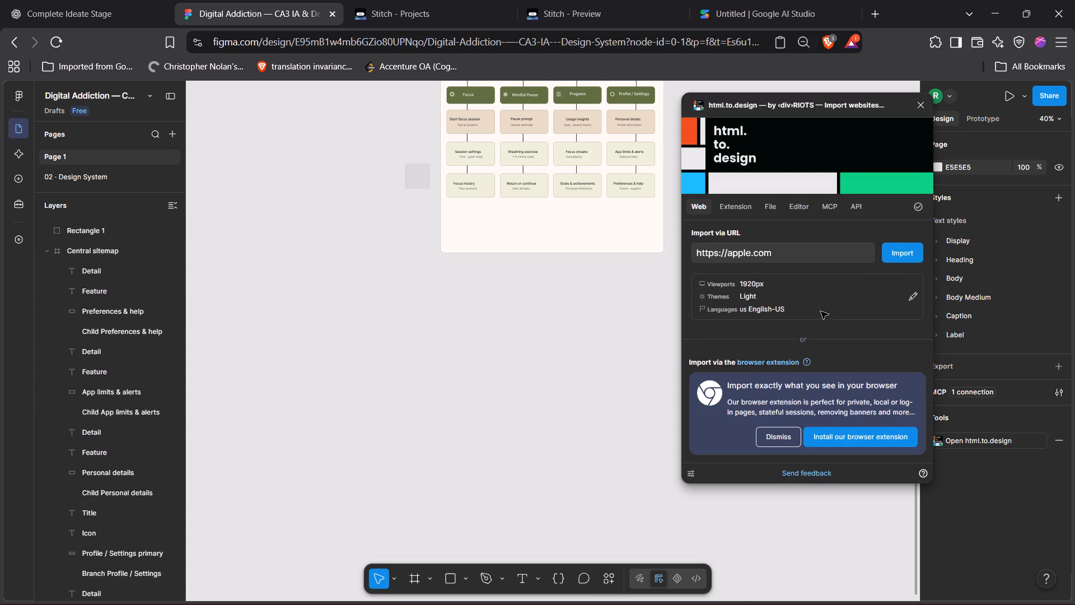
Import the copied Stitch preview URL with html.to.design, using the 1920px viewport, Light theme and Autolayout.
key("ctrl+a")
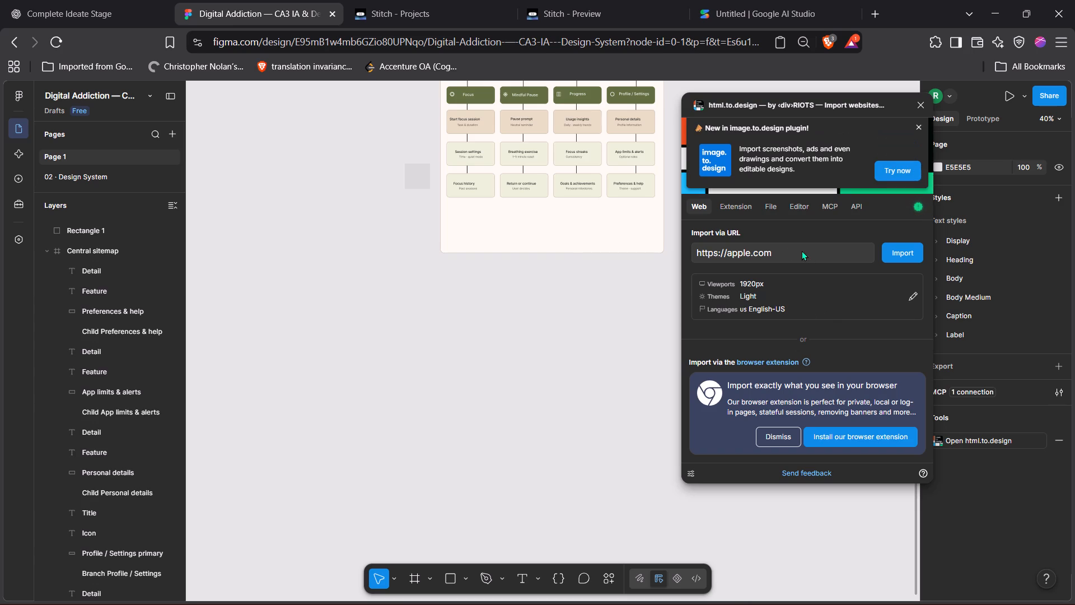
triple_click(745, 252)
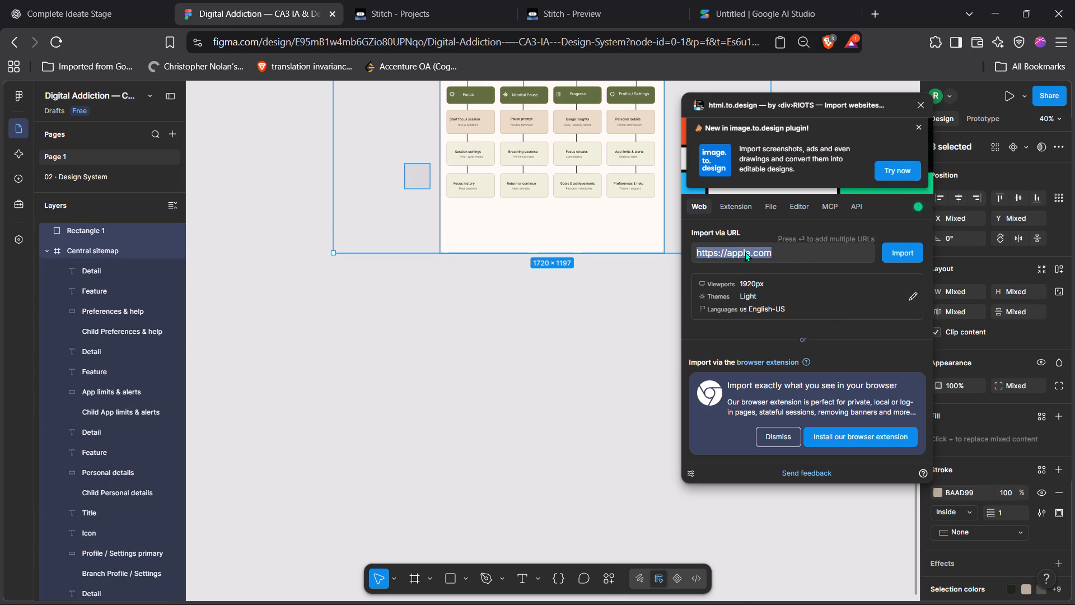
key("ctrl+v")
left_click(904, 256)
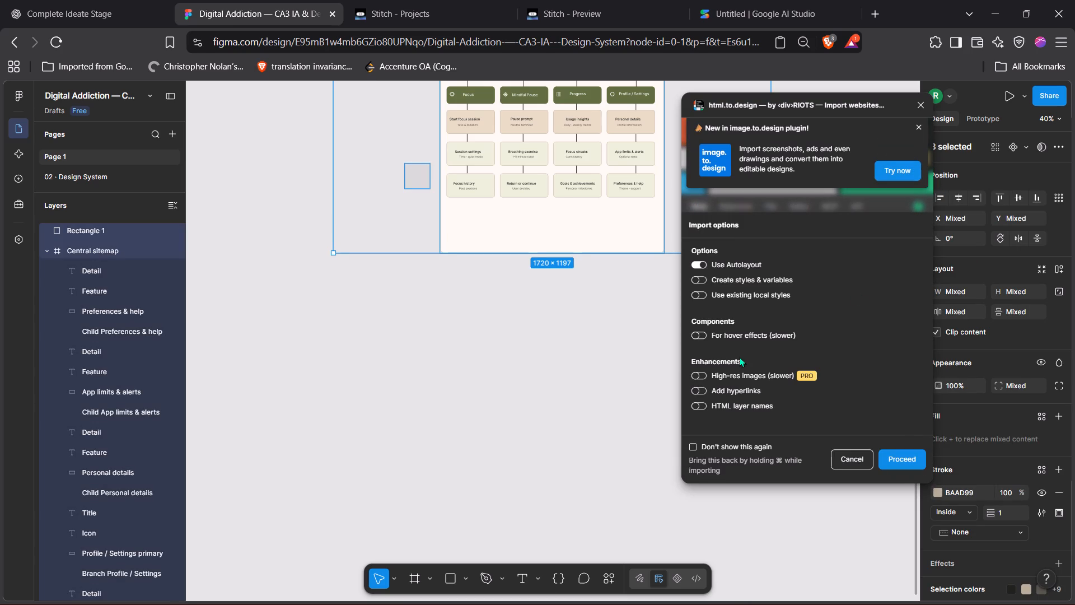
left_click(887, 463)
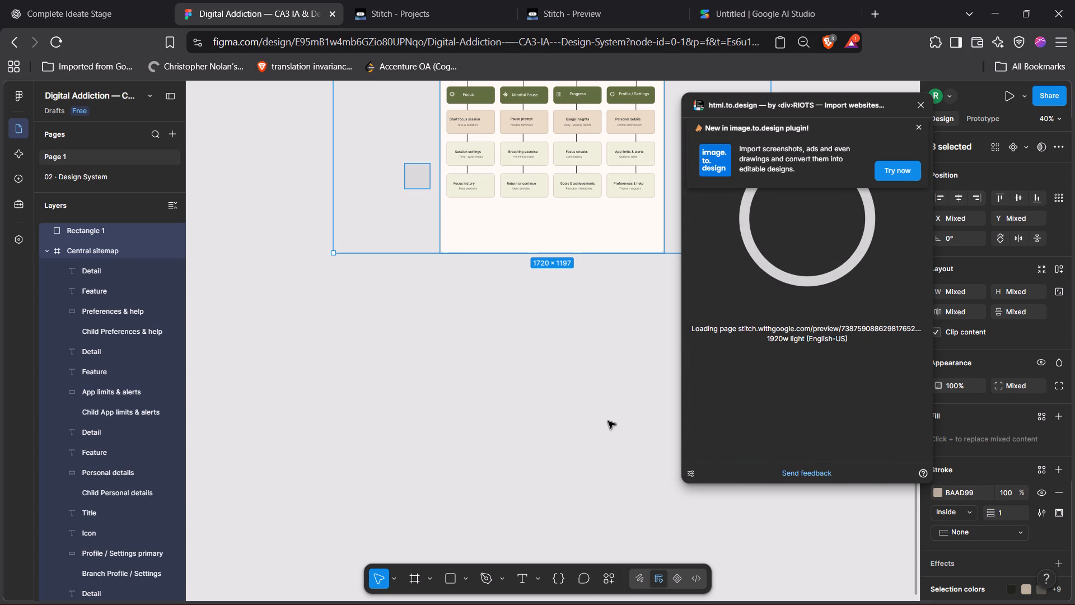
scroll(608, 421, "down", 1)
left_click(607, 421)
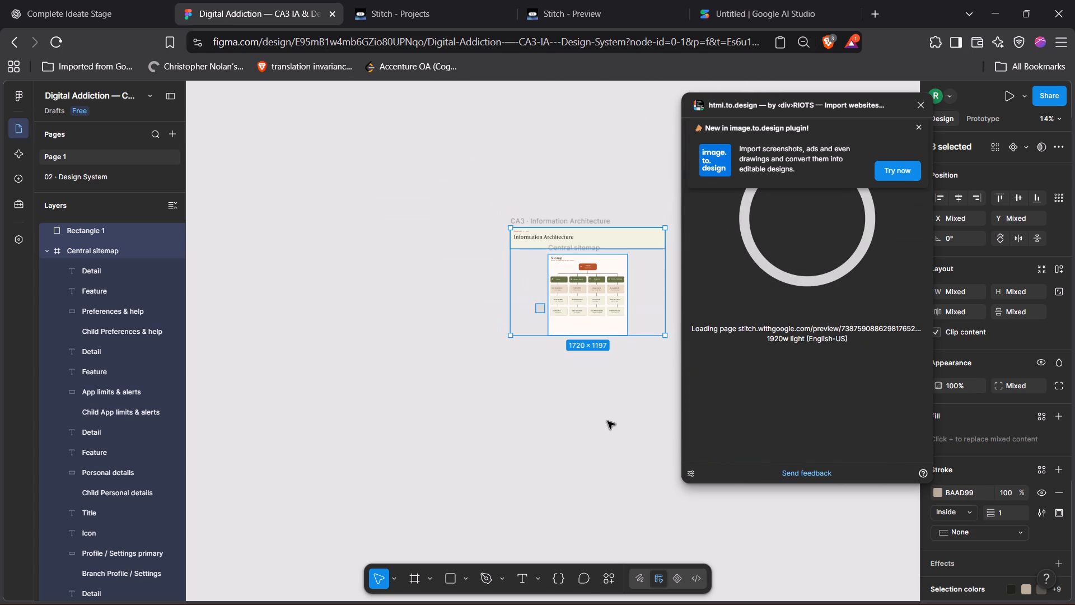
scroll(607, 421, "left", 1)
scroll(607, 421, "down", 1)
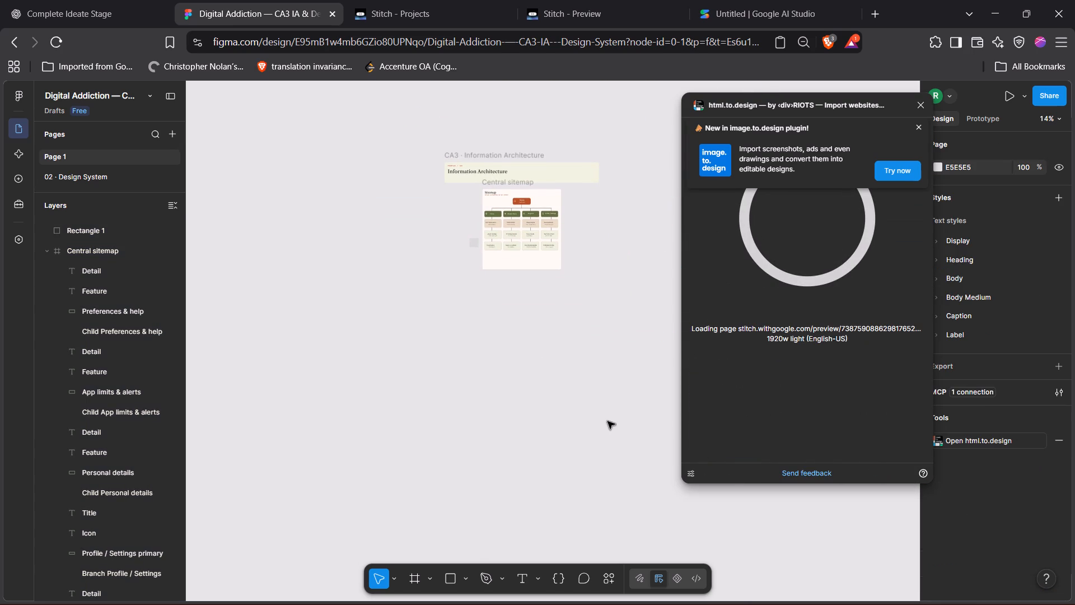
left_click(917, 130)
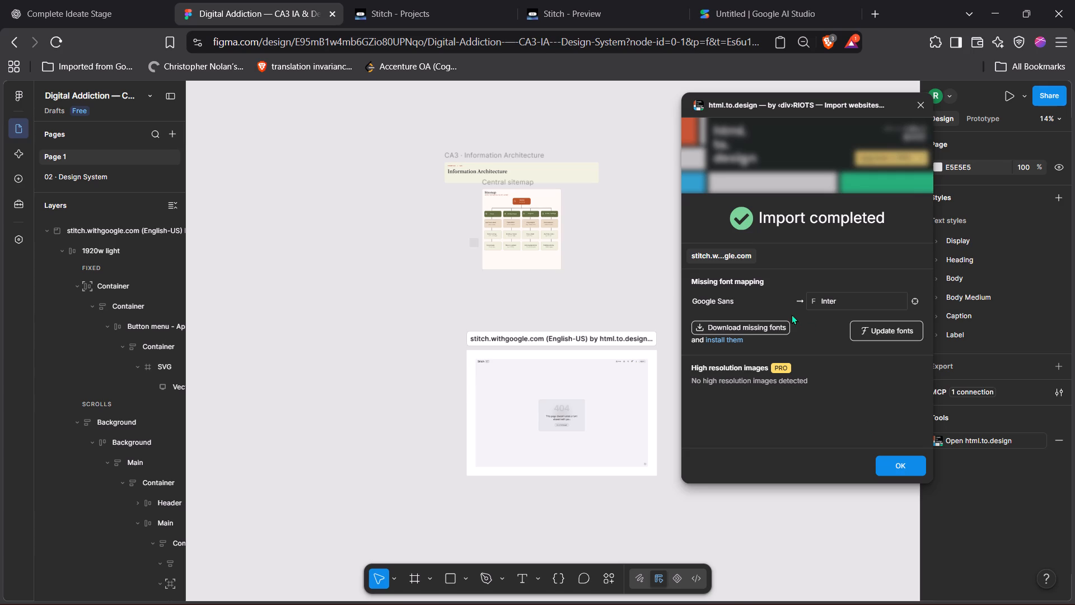
Download the missing fonts as Google Sans.zip into Downloads, extract the archive there, and close the folder windows.
left_click(774, 327)
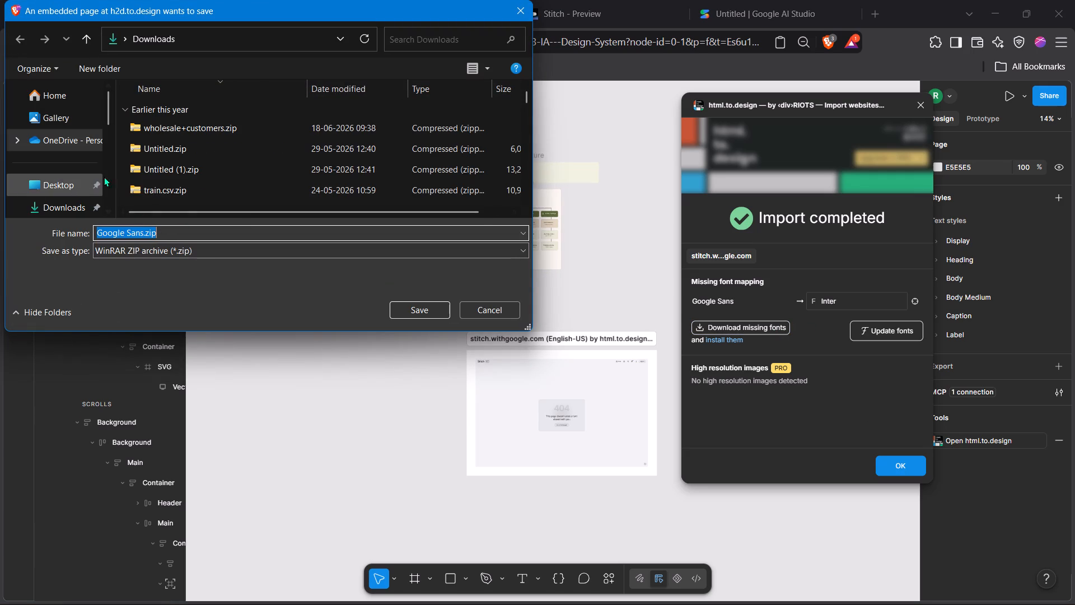
left_click_drag(520, 9, 520, 42)
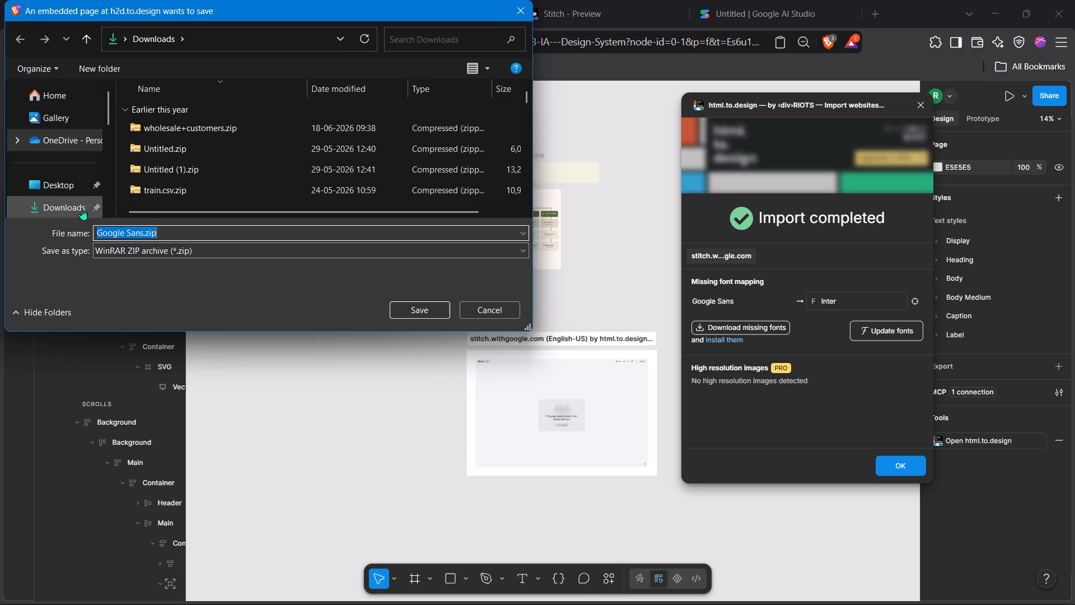
left_click(66, 208)
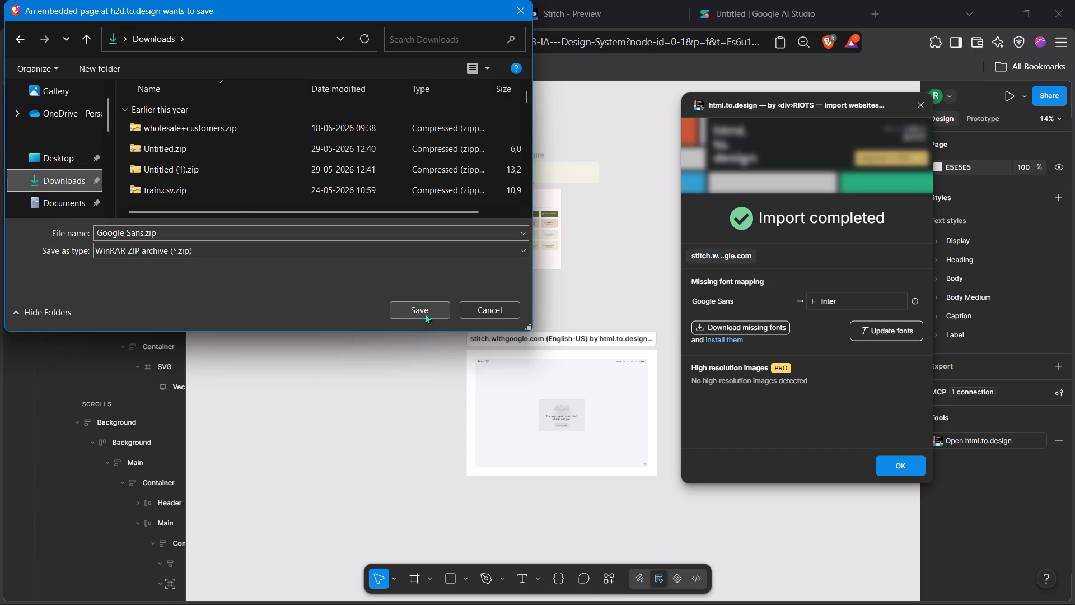
left_click(426, 314)
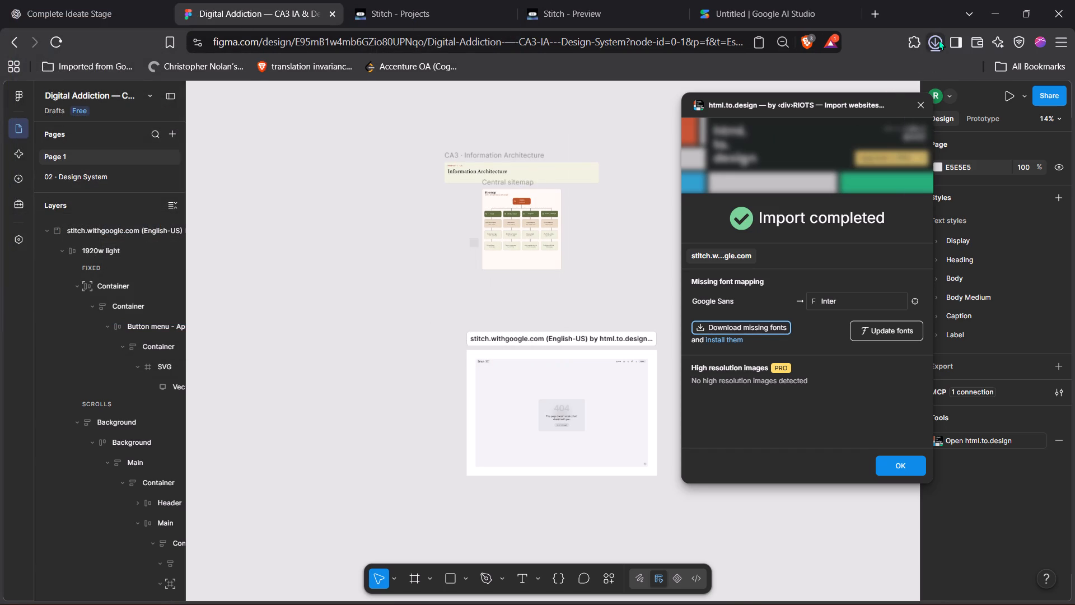
left_click(824, 85)
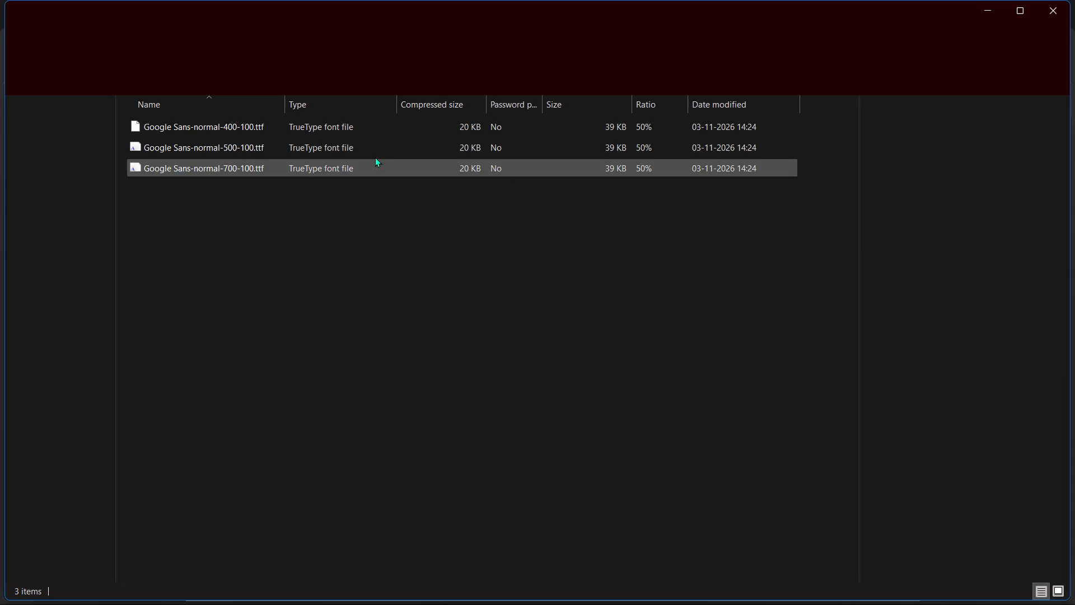
left_click(443, 74)
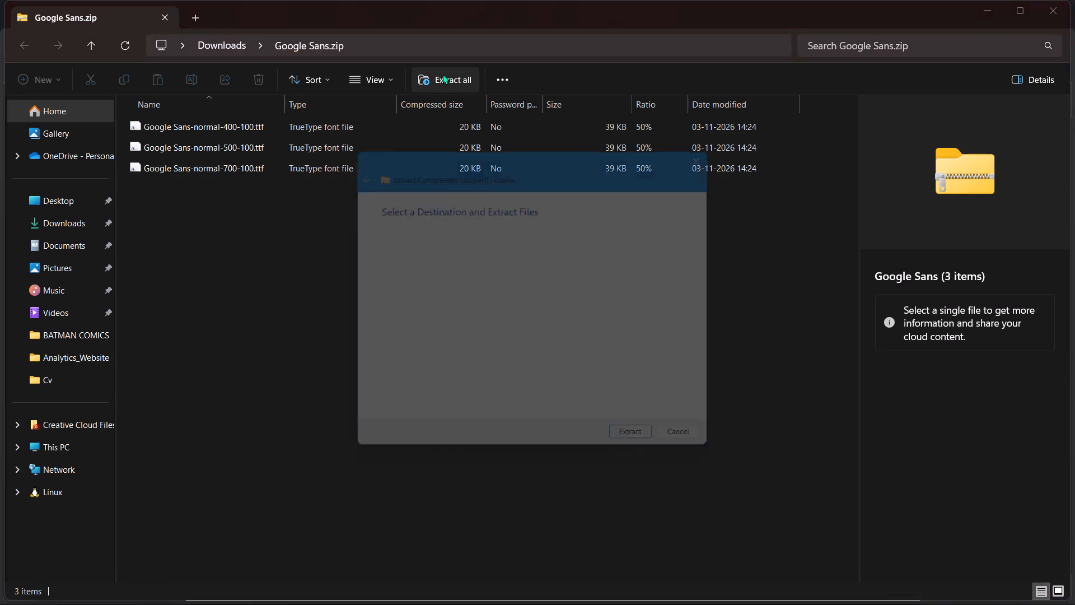
left_click(633, 446)
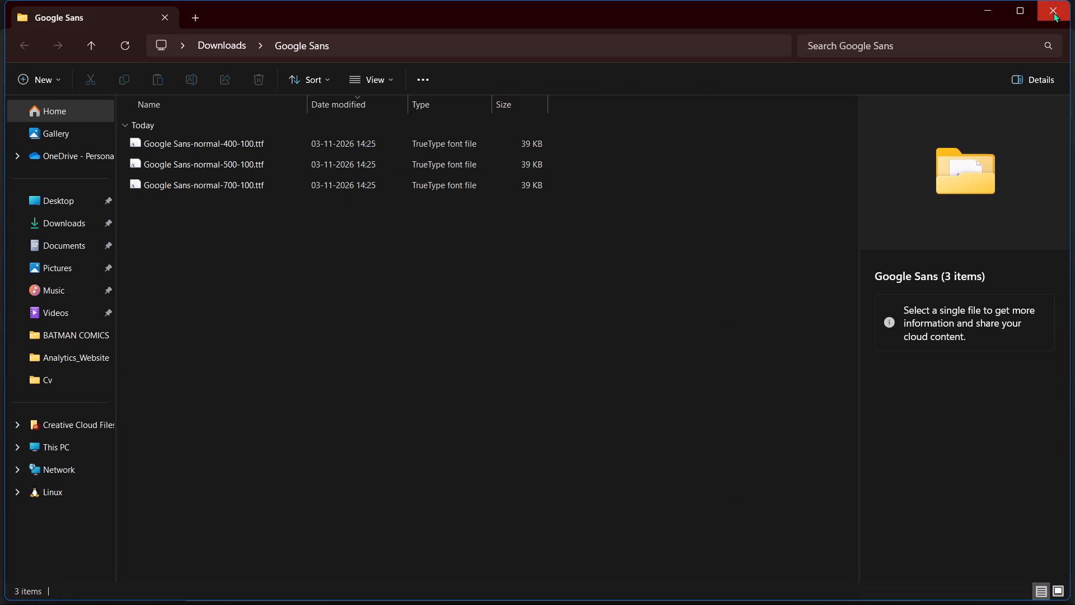
left_click(1054, 12)
left_click(1054, 12)
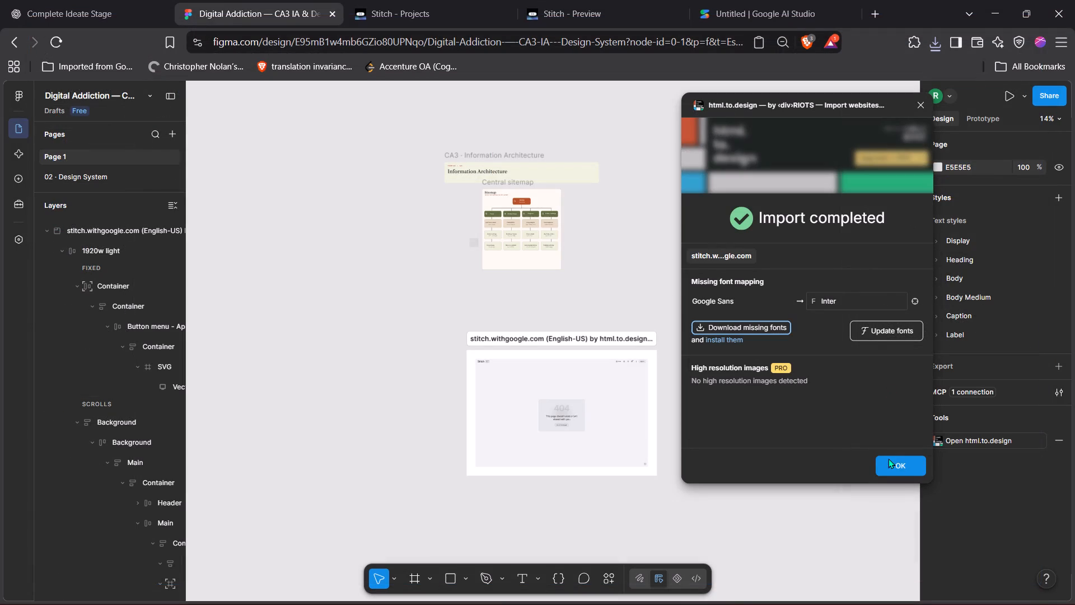
left_click(893, 464)
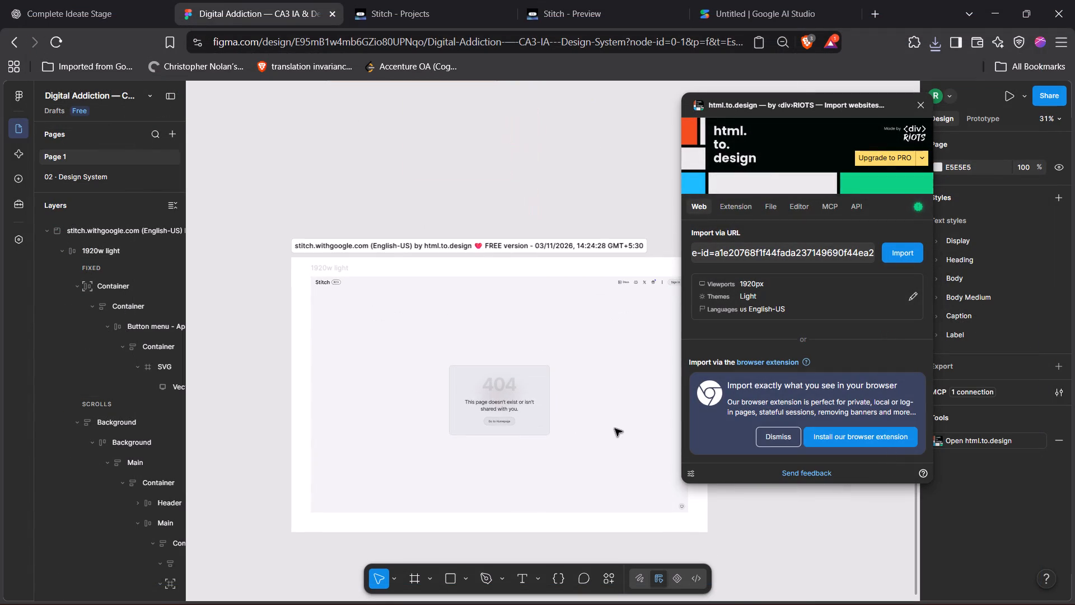
scroll(615, 429, "left", 1)
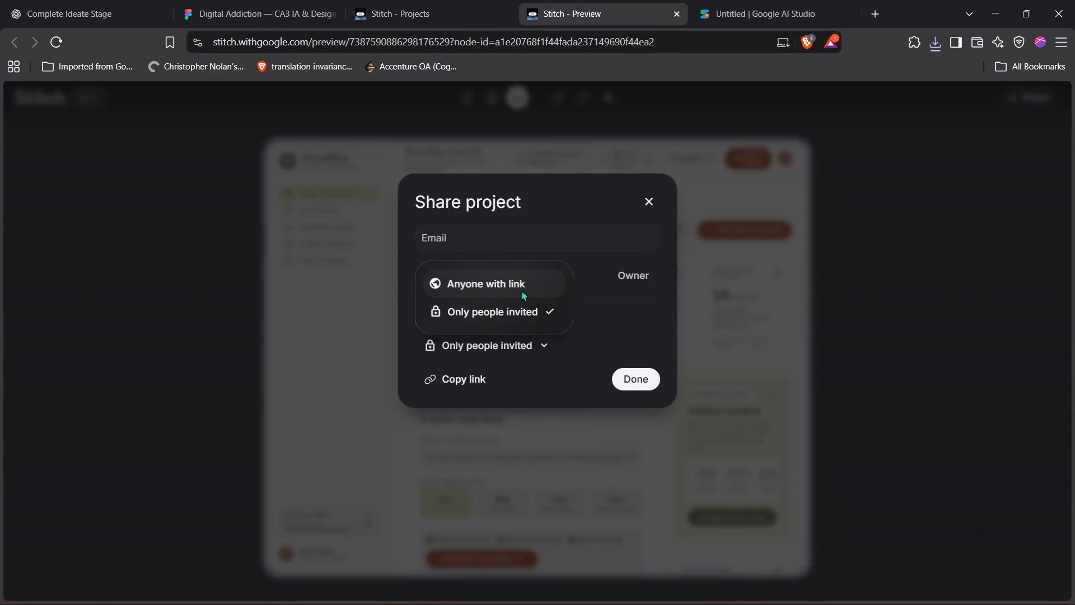
left_click(522, 291)
left_click(464, 378)
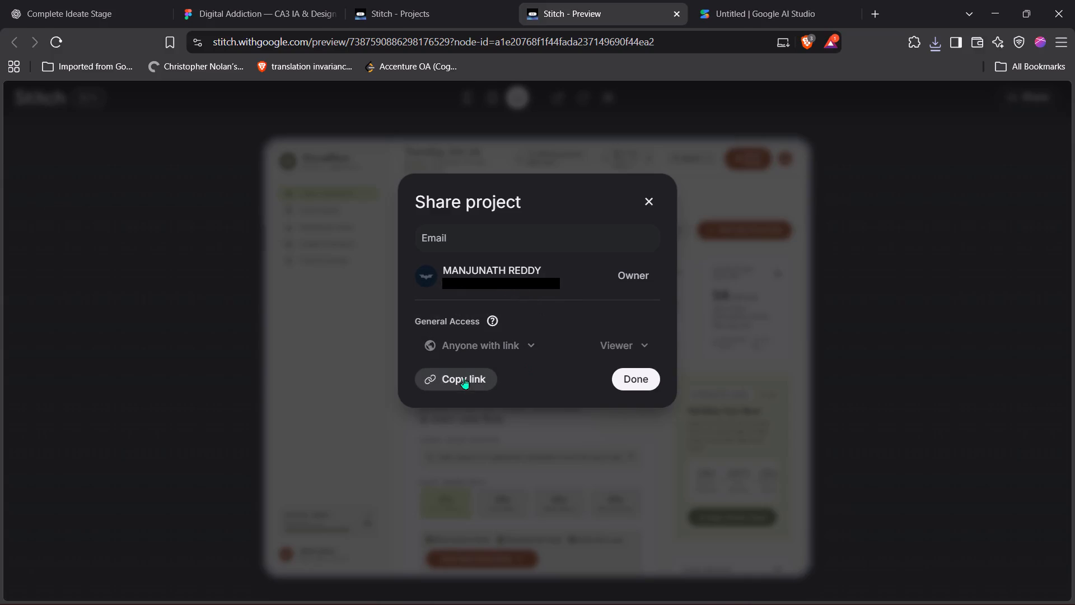
left_click(653, 381)
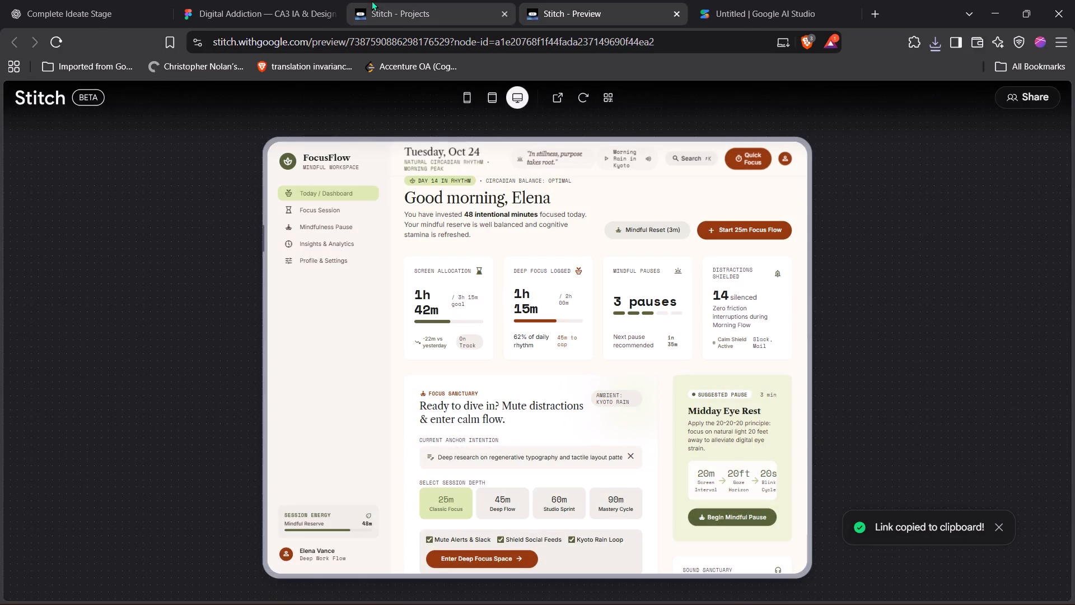
Back in the Figma file, delete the imported stitch.withgoogle.com frame from Page 1.
left_click(372, 1)
left_click(303, 0)
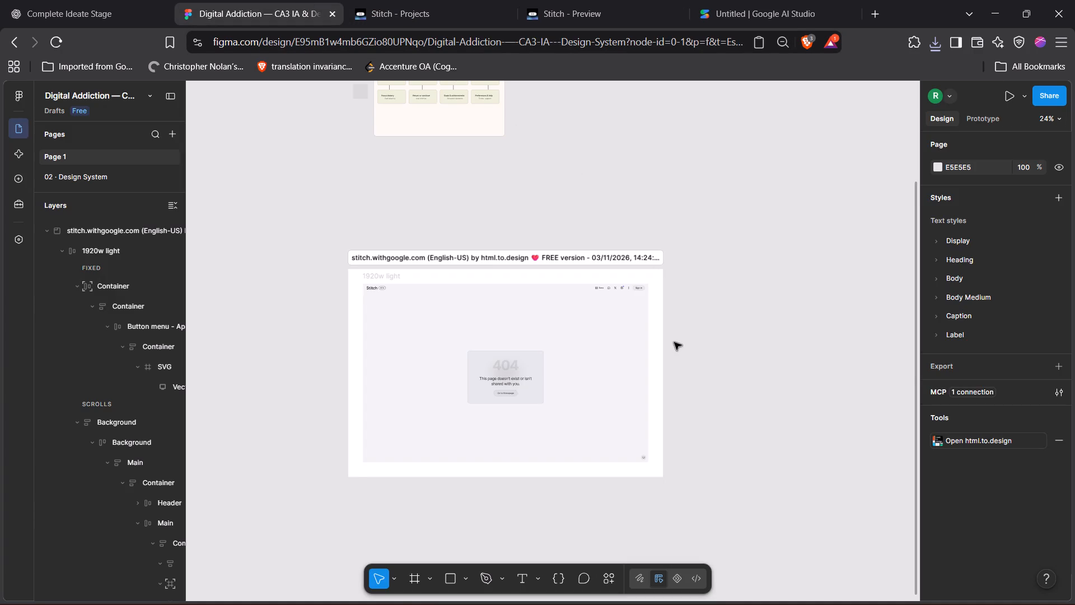
left_click(97, 232)
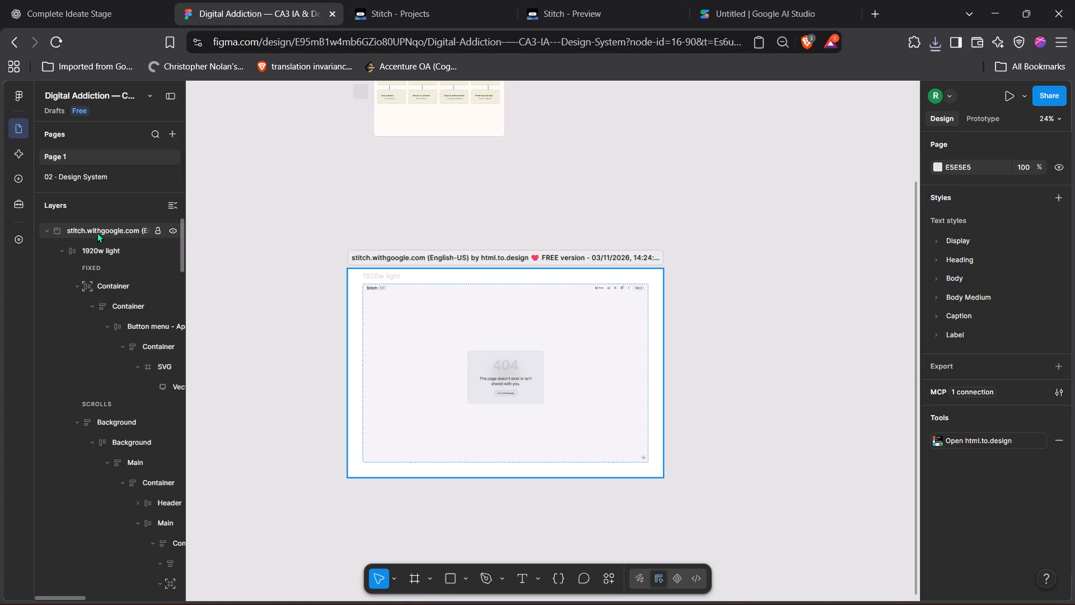
key("Delete")
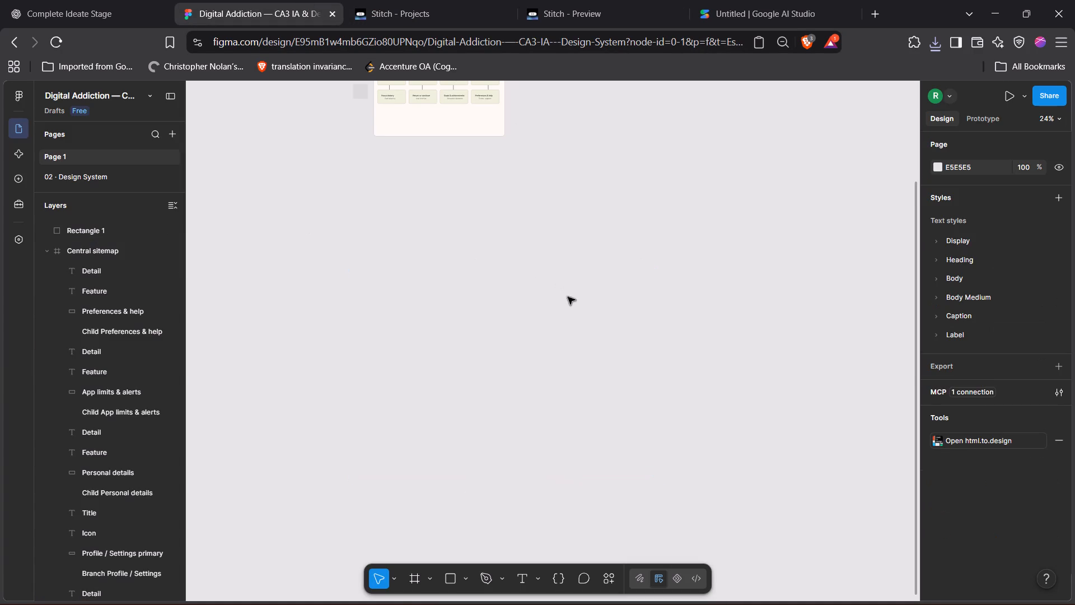
Relaunch html.to.design and import the copied Stitch share link with the 1920px viewport, Light theme and Autolayout.
left_click(610, 584)
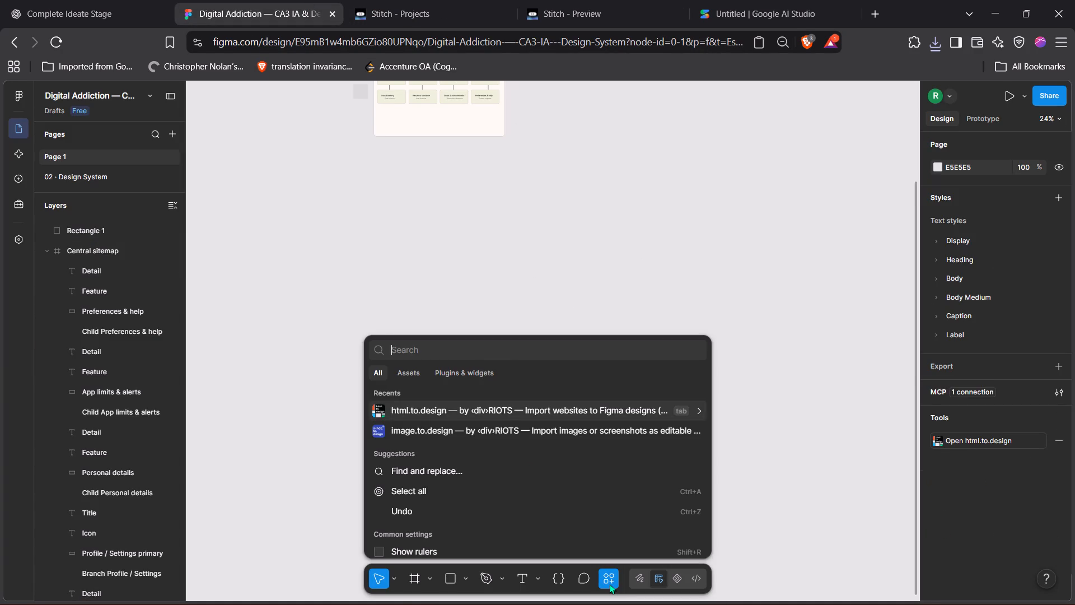
left_click(474, 413)
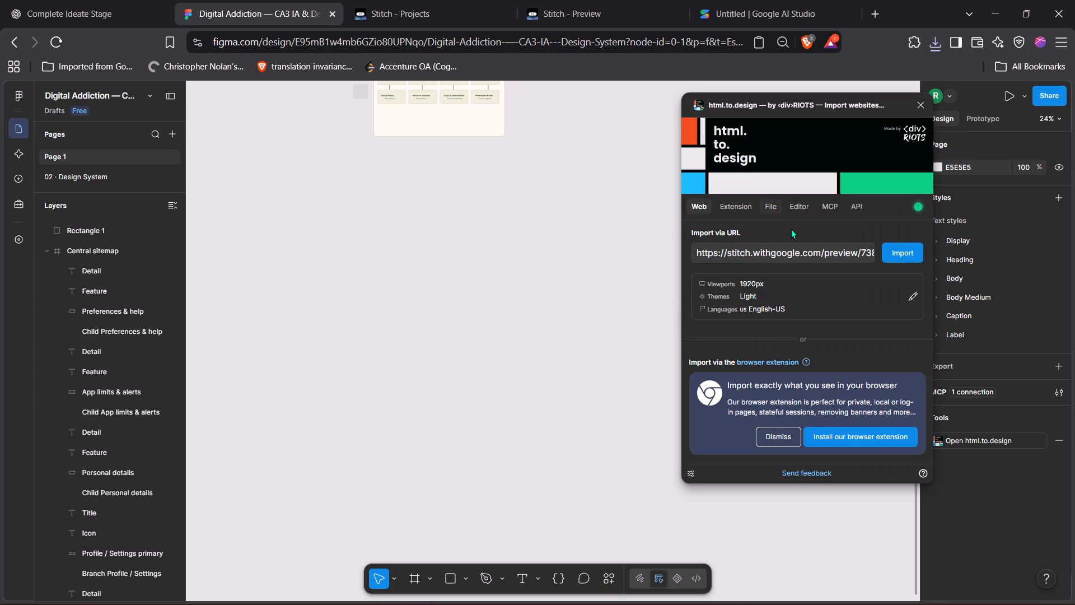
left_click(802, 254)
key("ctrl+v")
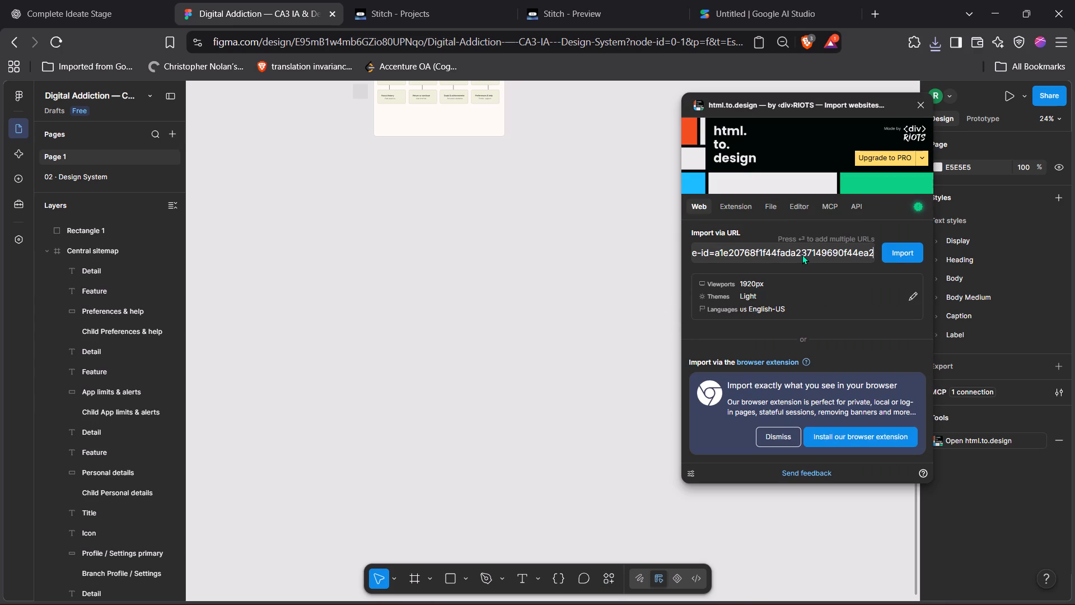
left_click(906, 254)
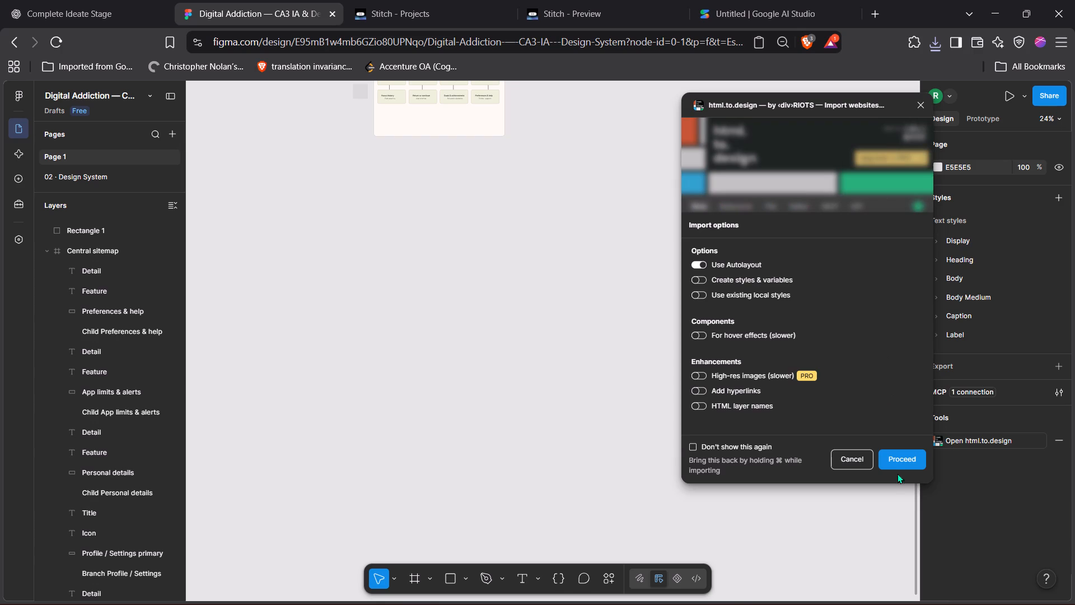
left_click(902, 457)
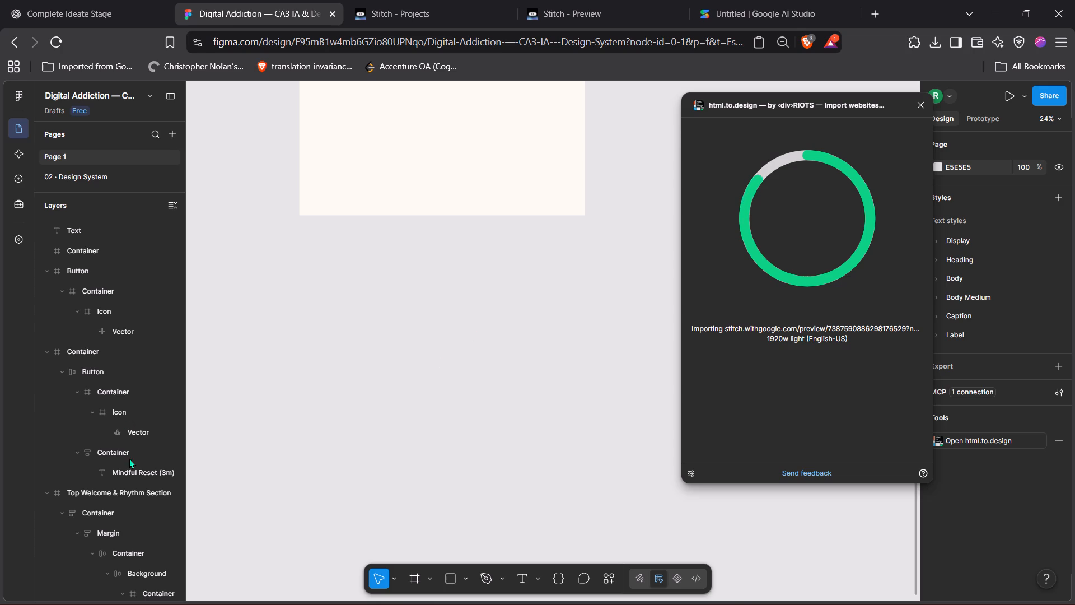
scroll(293, 246, "up", 3)
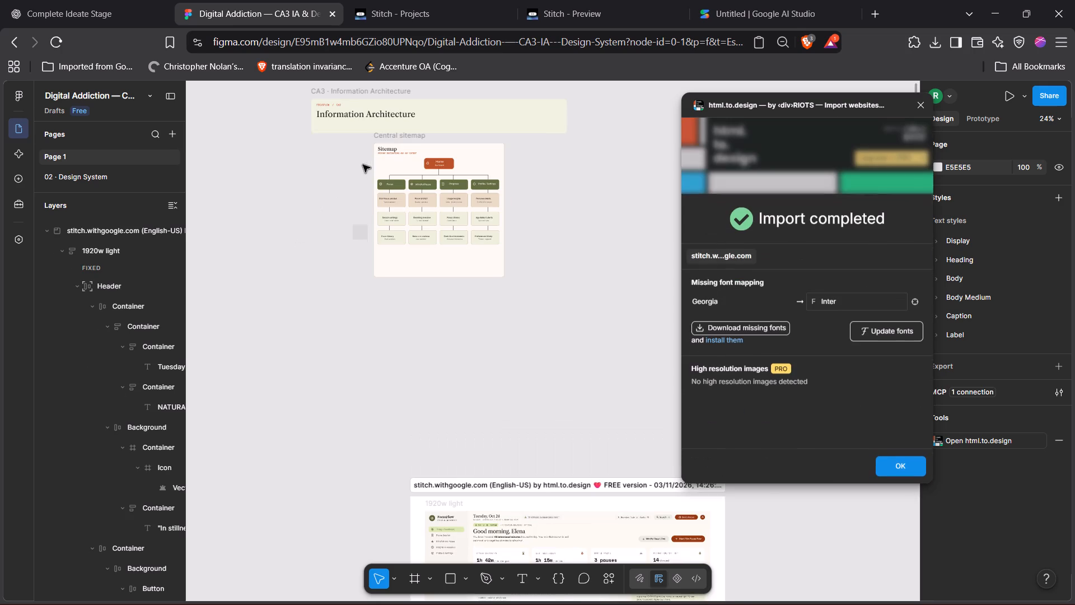
Check the newly imported dashboard on the canvas, dismiss the import summary and close the html.to.design plugin.
scroll(469, 402, "down", 1)
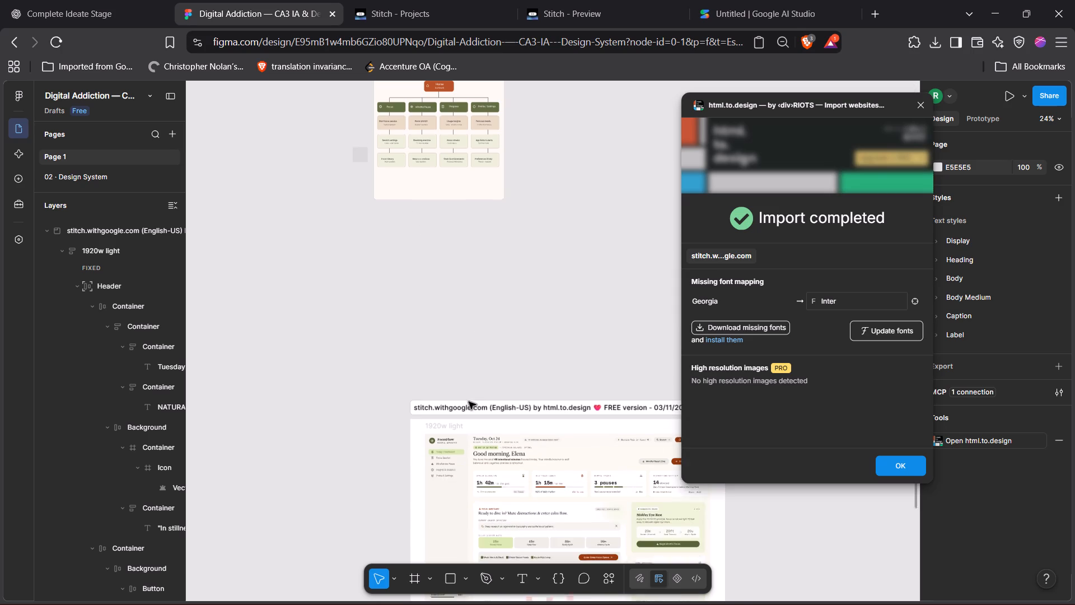
scroll(469, 402, "down", 2)
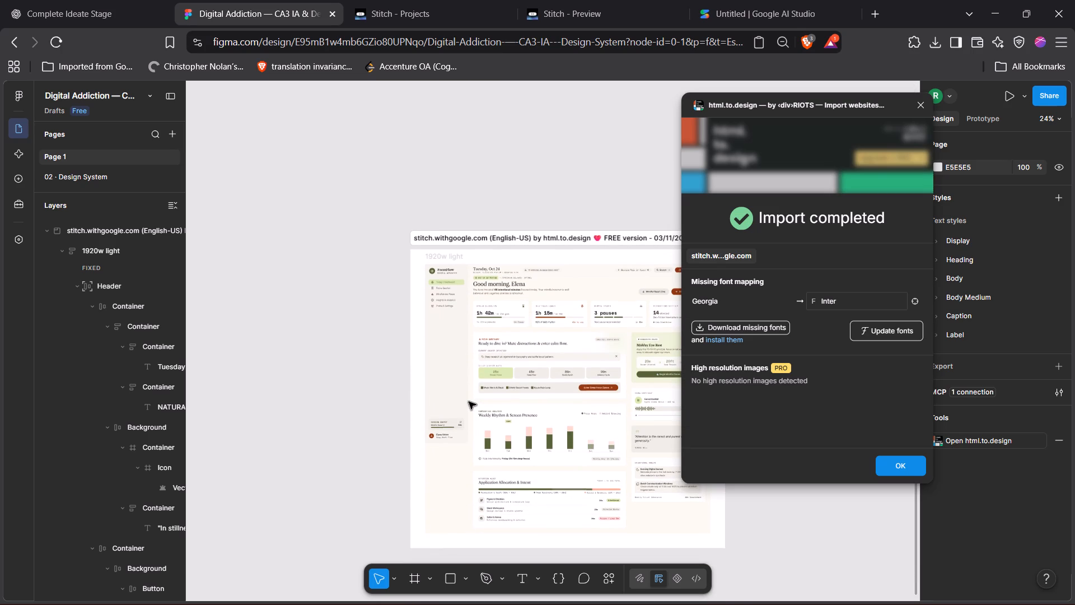
left_click(900, 472)
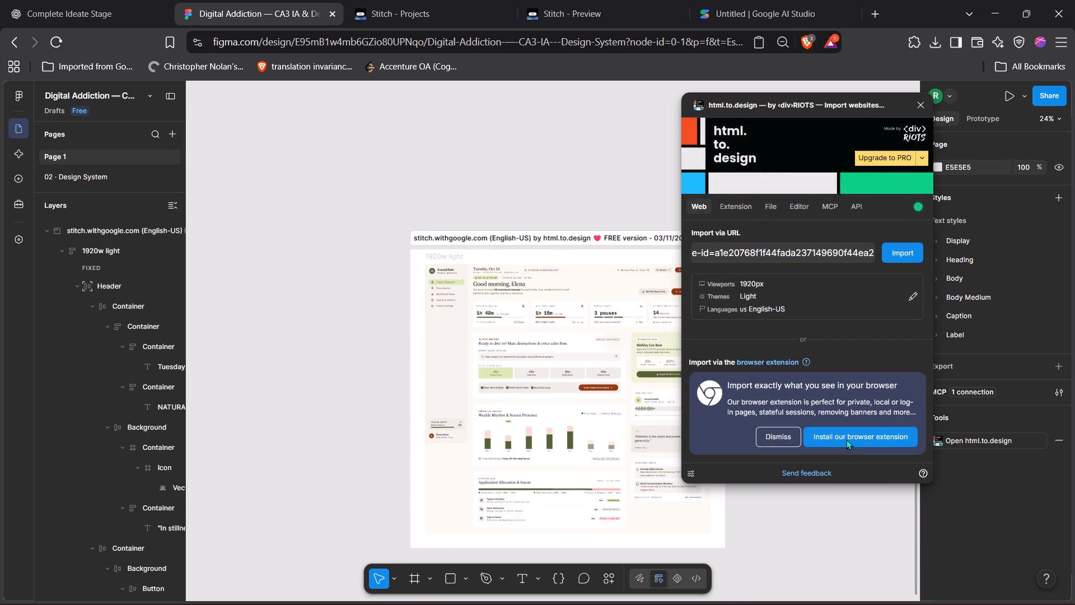
left_click(920, 105)
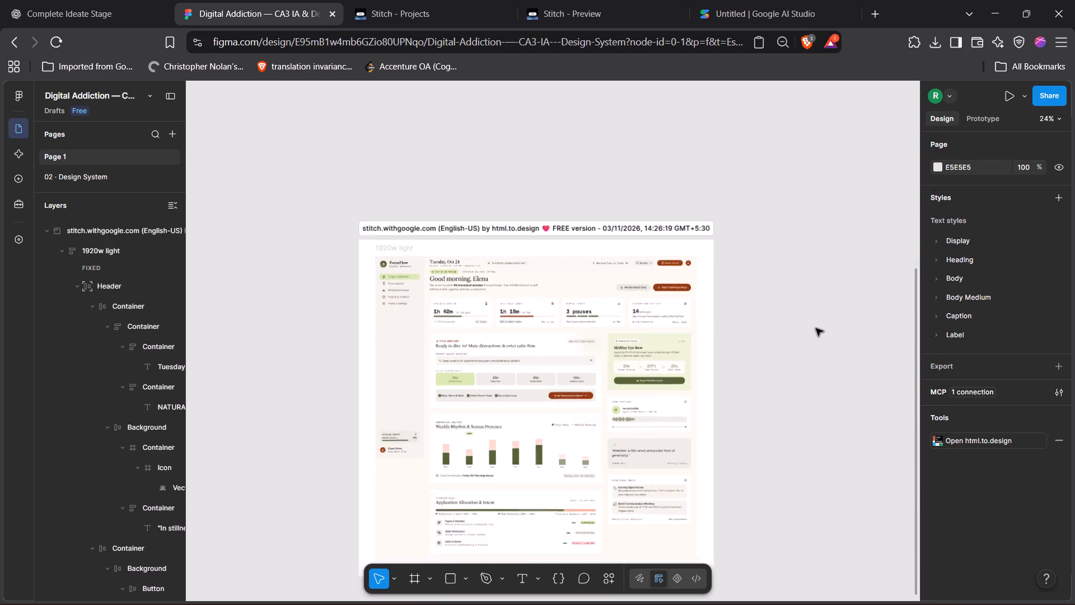
Examine the imported FocusFlow dashboard up close, drilling into the nested layers of the Begin Mindful Pause button.
scroll(816, 328, "right", 2)
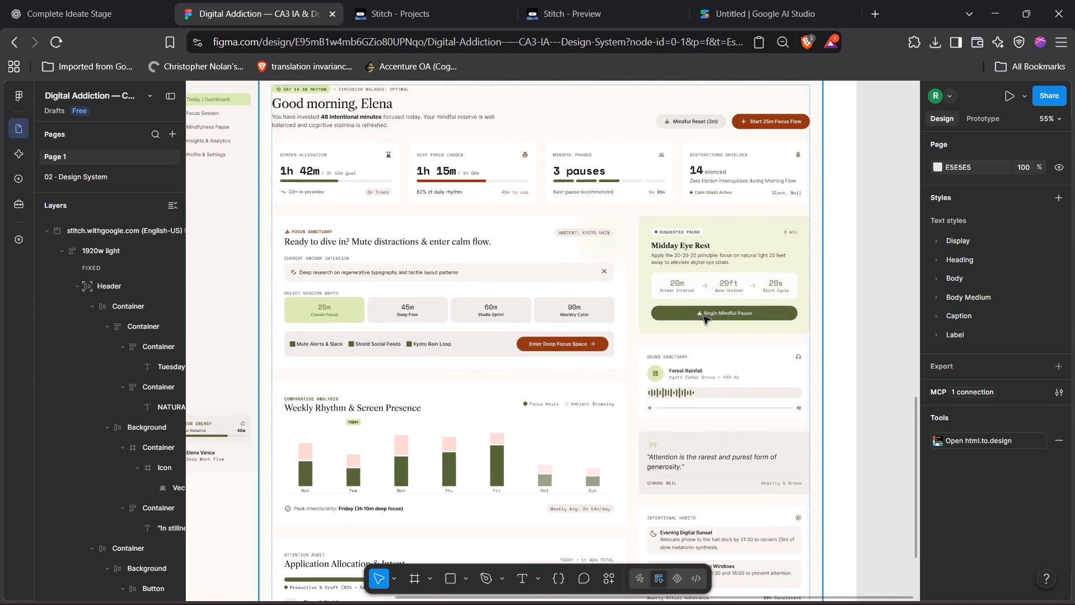
double_click(704, 317)
triple_click(704, 317)
left_click(704, 317)
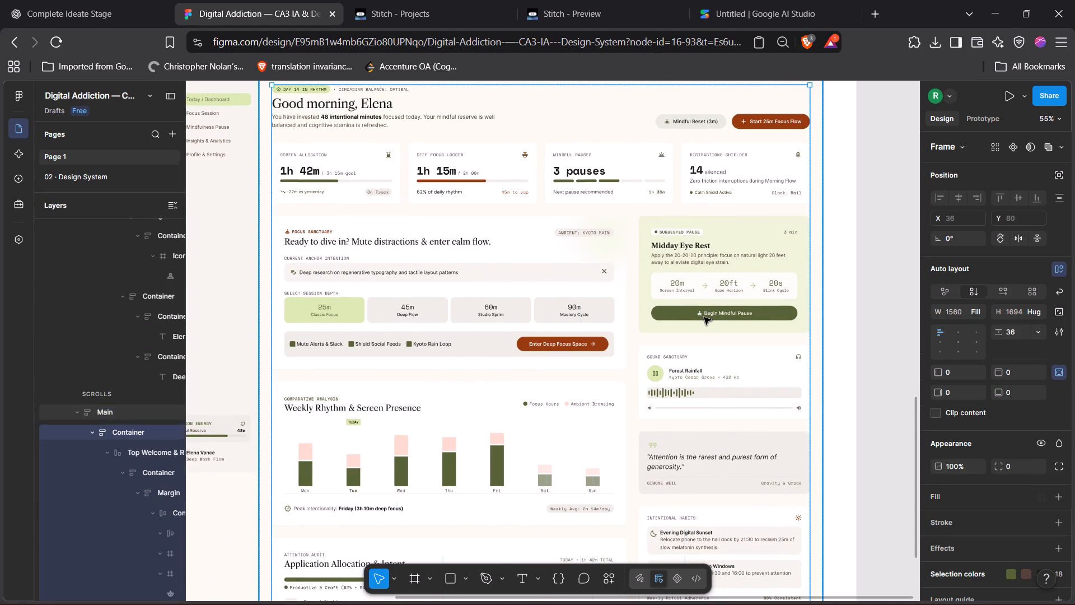
double_click(704, 317)
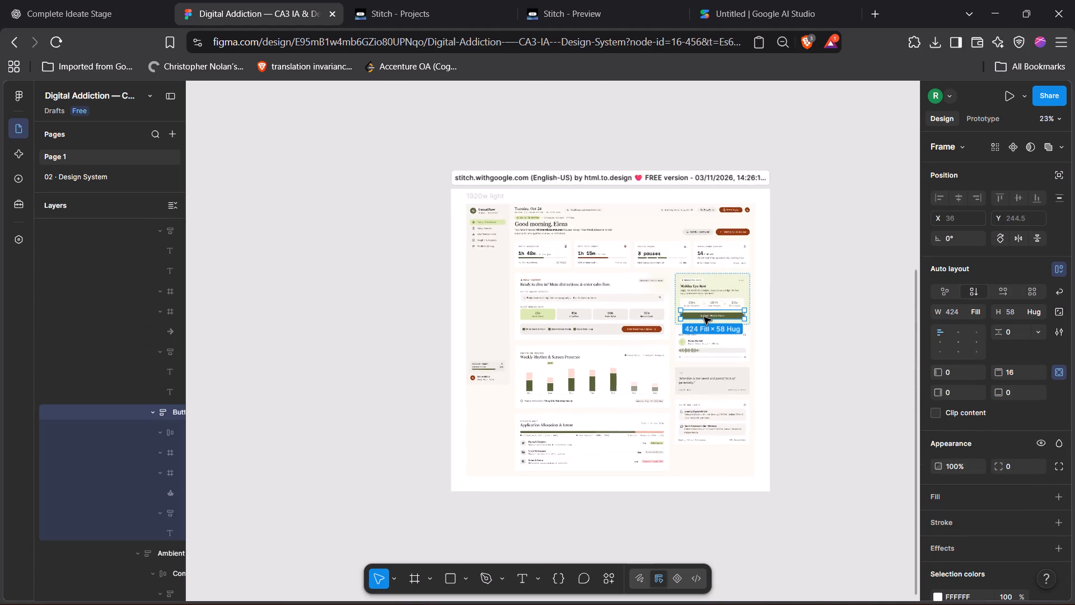
left_click(333, 271)
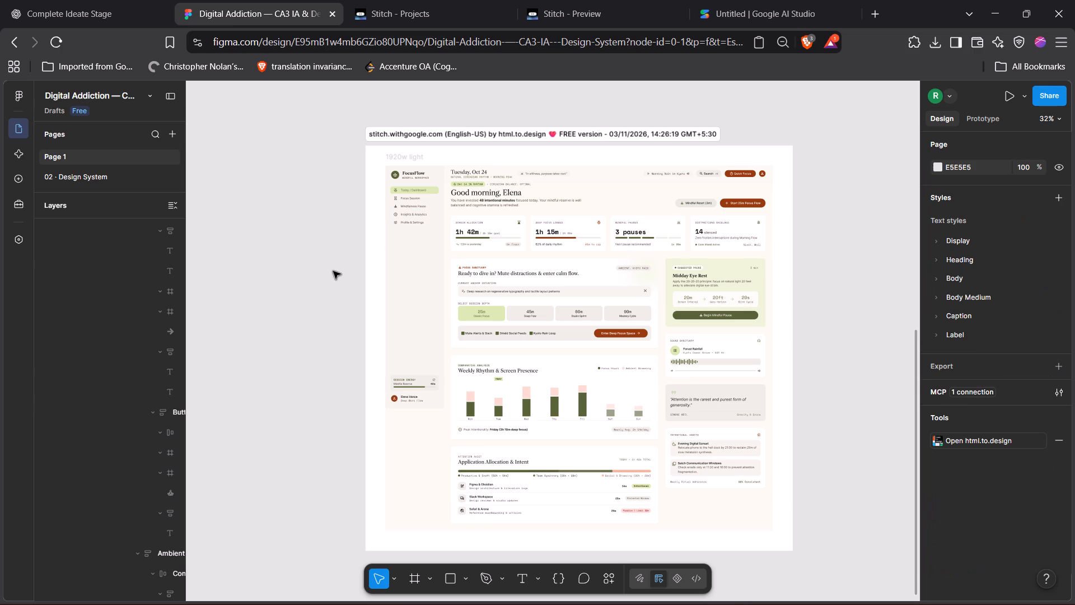
Select the whole imported stitch.withgoogle.com section on Page 1.
left_click(585, 132)
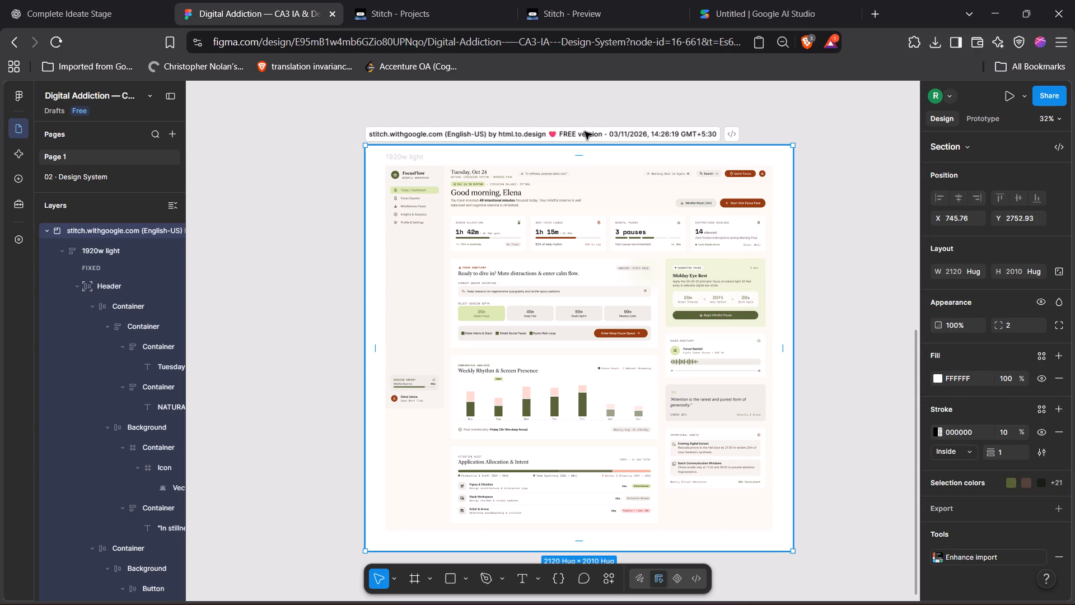
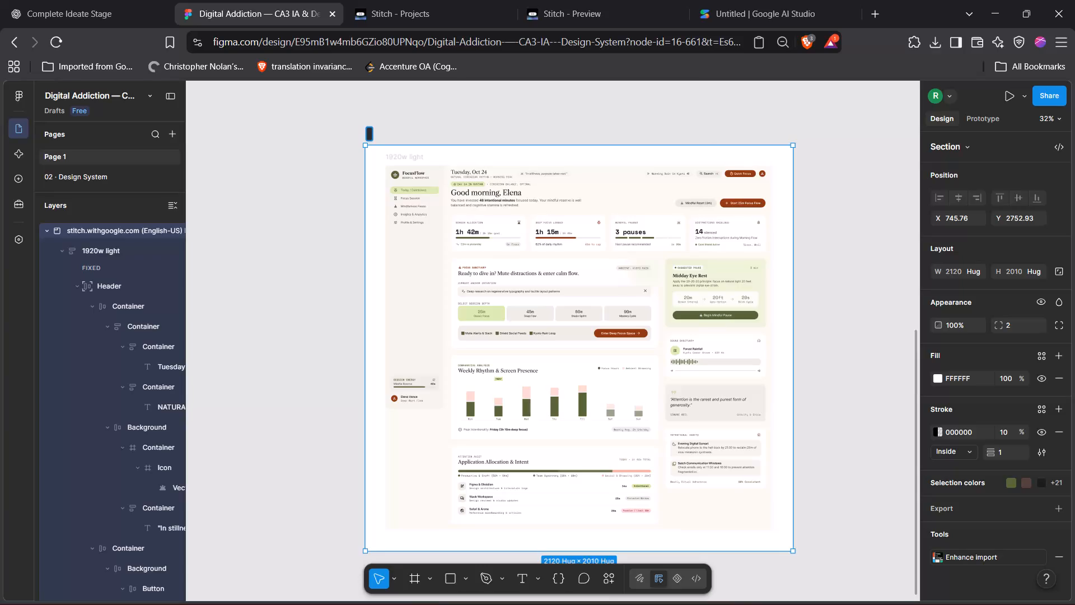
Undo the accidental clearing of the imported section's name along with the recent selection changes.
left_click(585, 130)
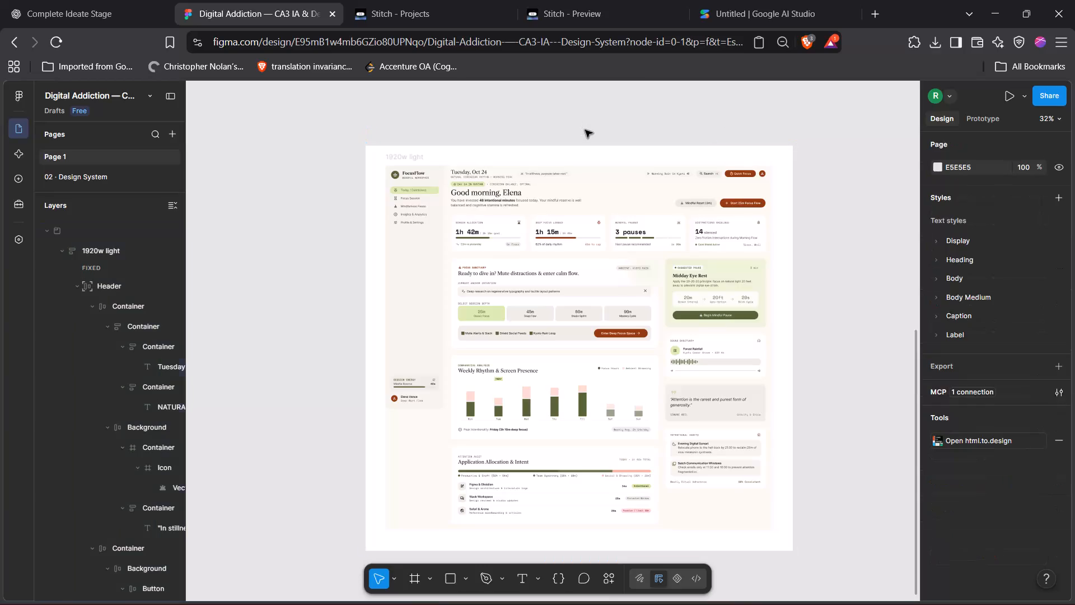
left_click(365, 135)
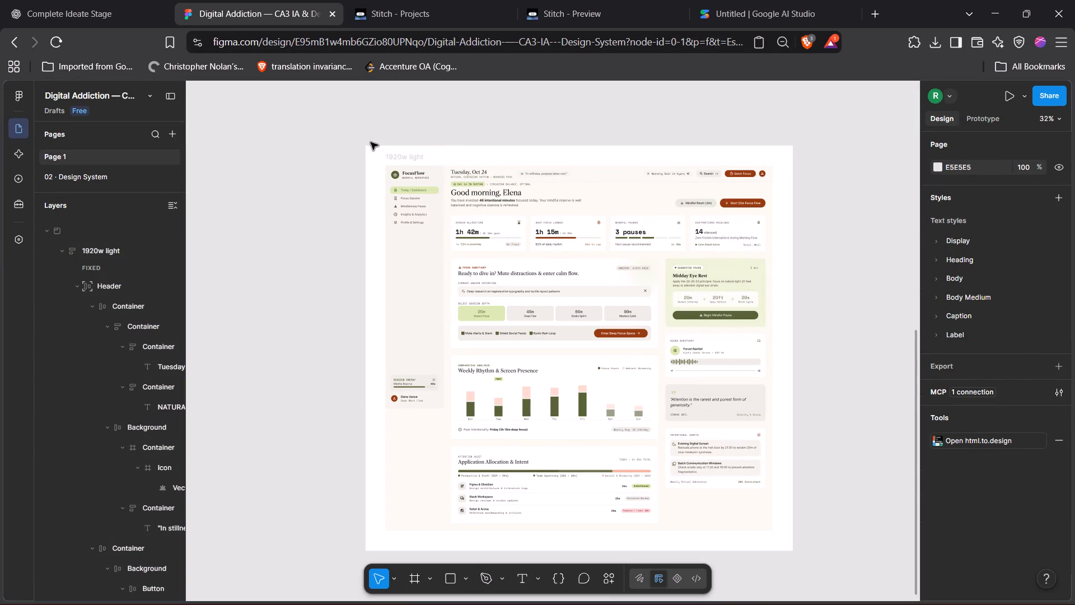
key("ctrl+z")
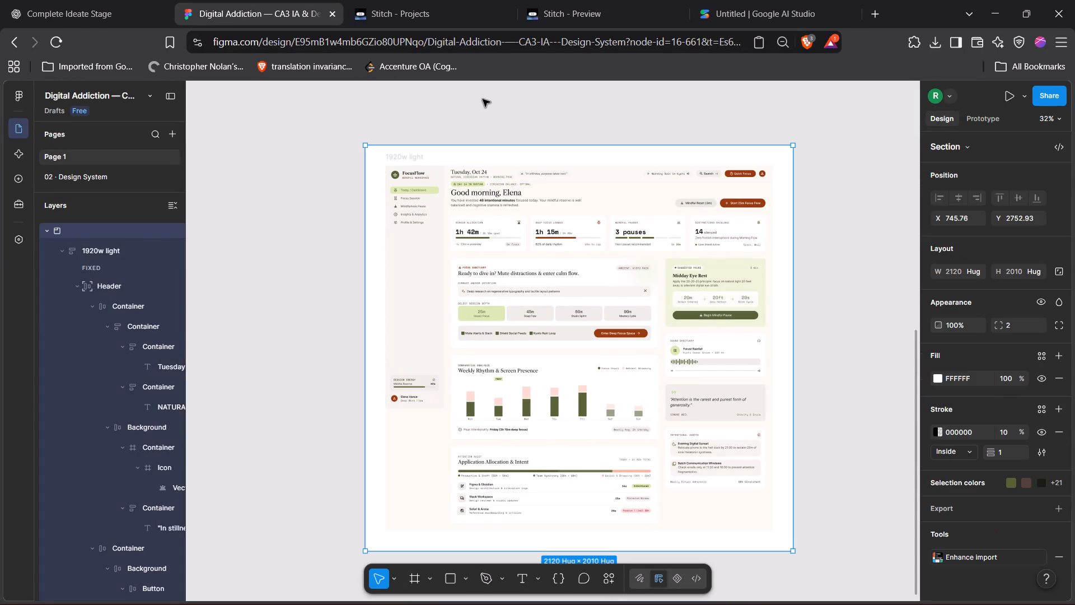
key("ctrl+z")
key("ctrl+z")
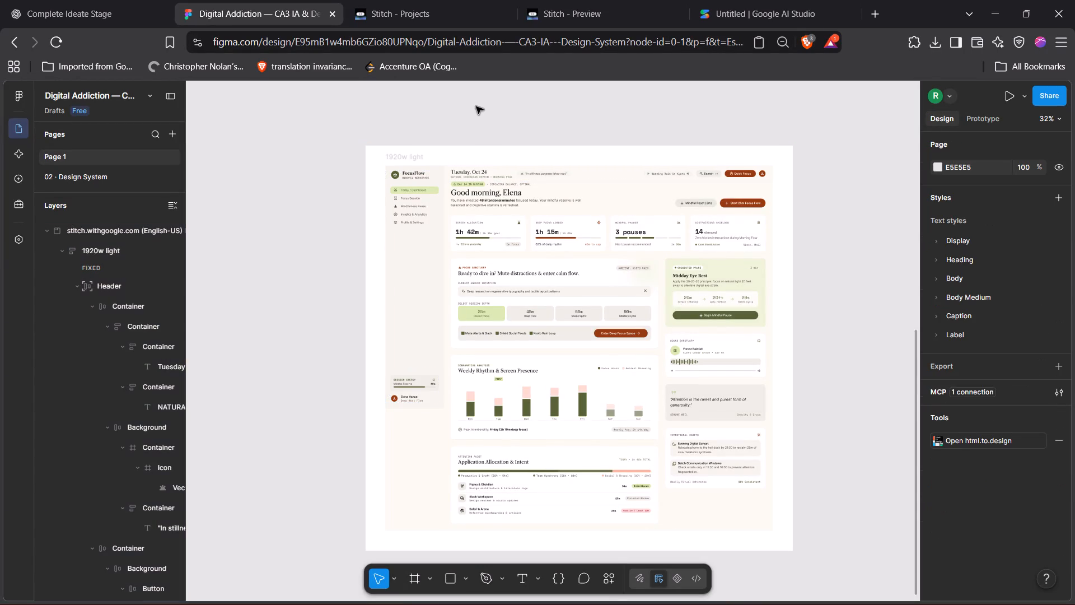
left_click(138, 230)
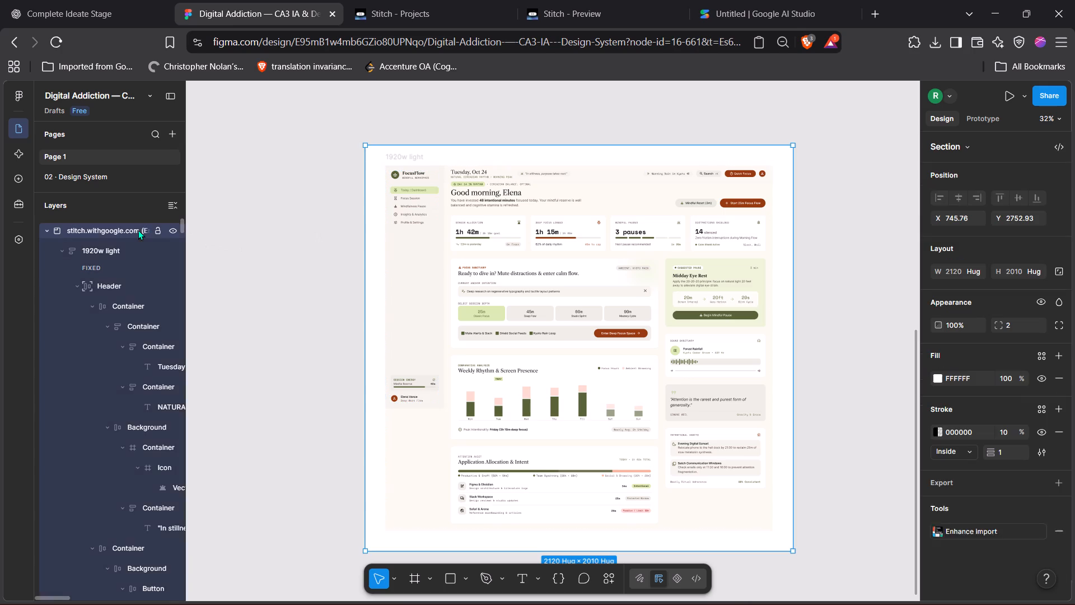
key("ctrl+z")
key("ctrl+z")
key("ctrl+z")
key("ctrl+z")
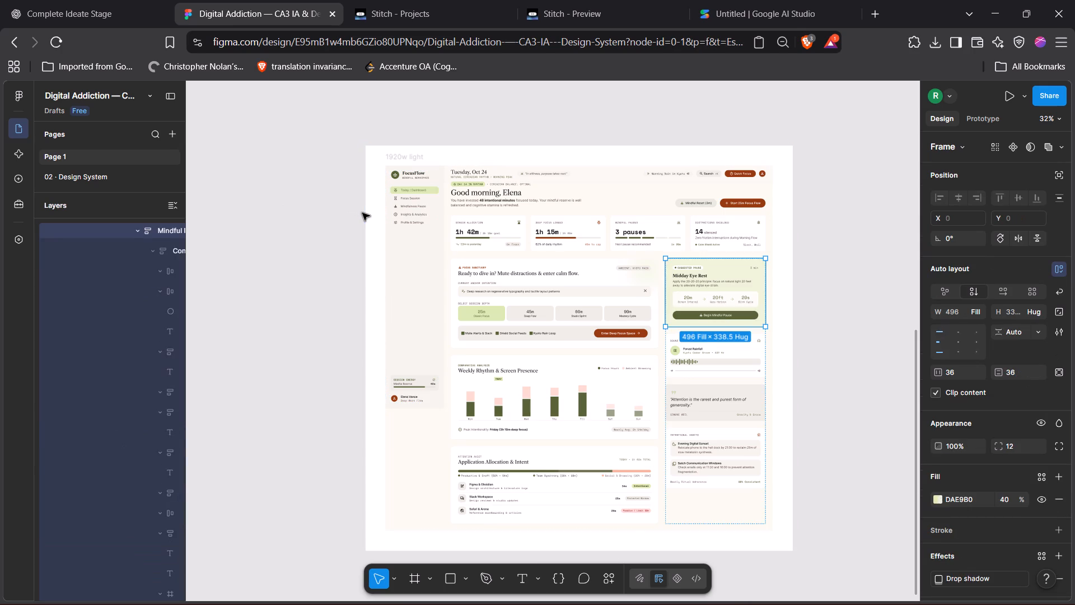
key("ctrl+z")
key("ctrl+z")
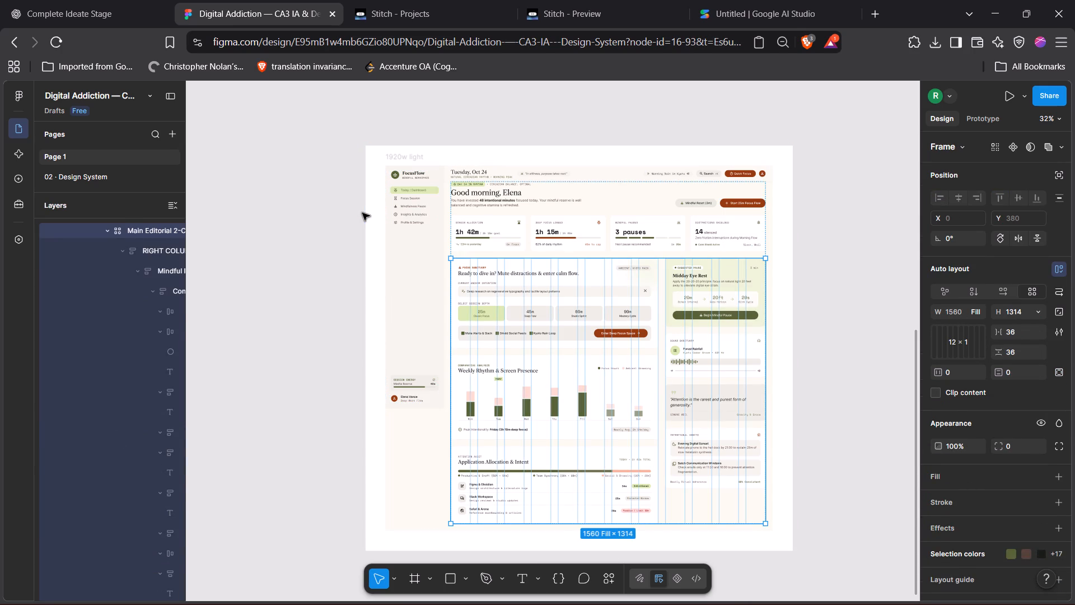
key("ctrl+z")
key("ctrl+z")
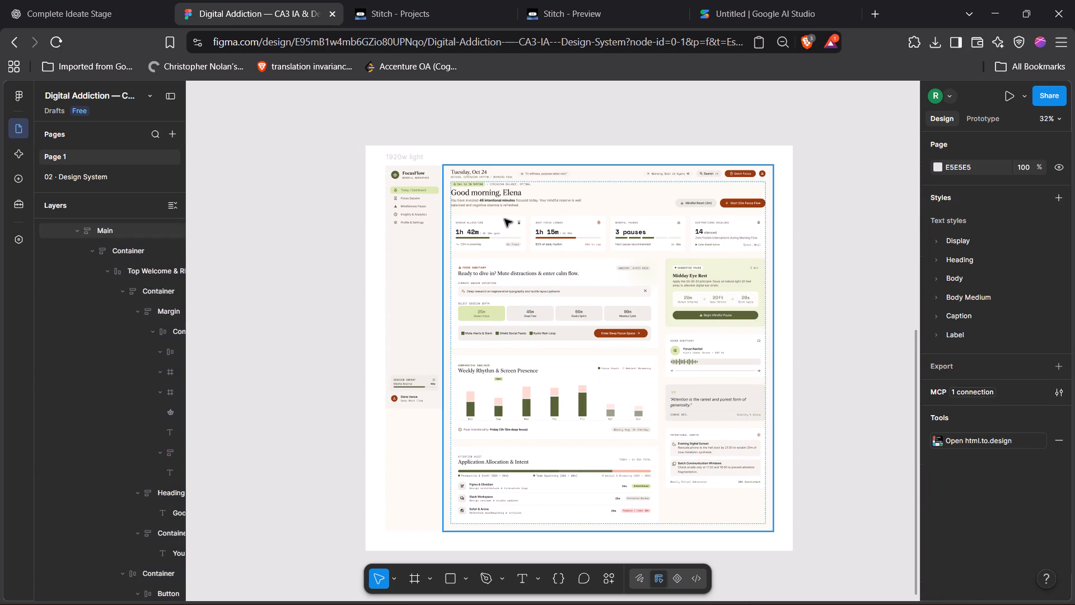
scroll(504, 219, "up", 1)
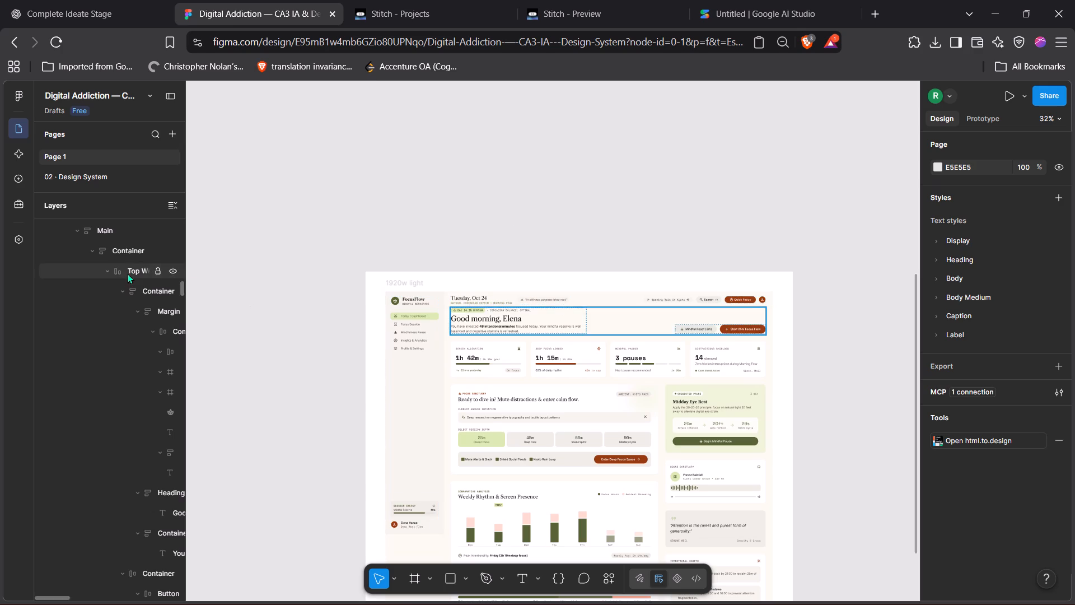
left_click(389, 280)
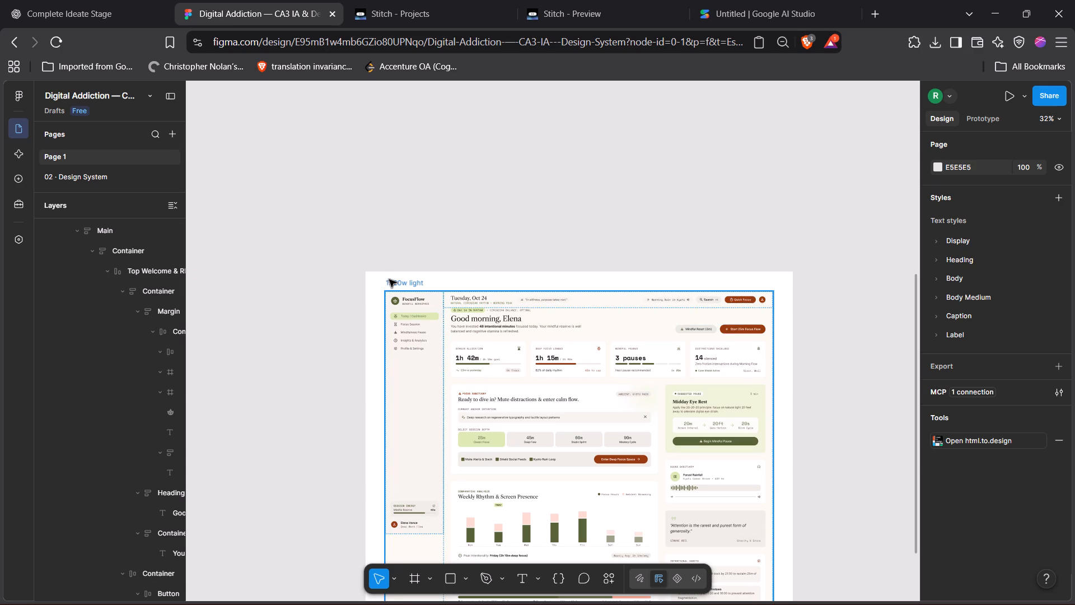
left_click(389, 280)
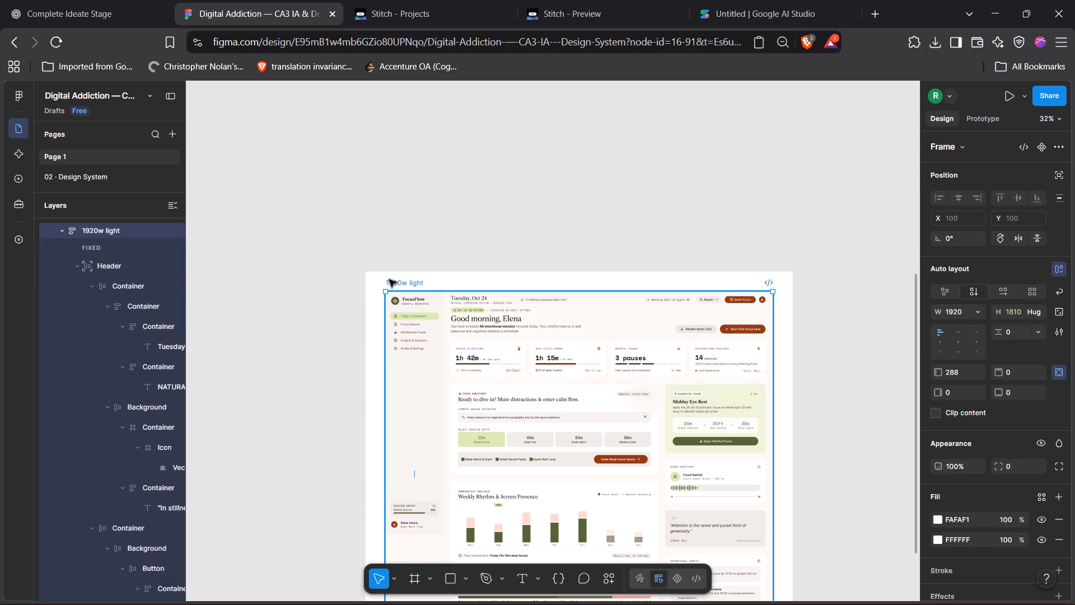
double_click(372, 290)
scroll(372, 290, "down", 1)
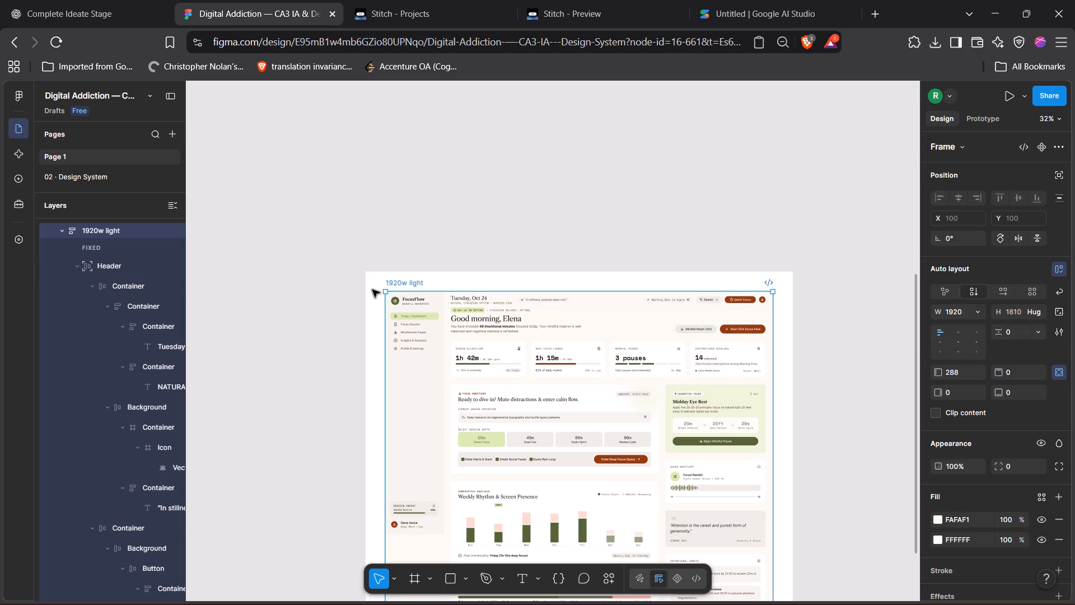
scroll(372, 290, "down", 2)
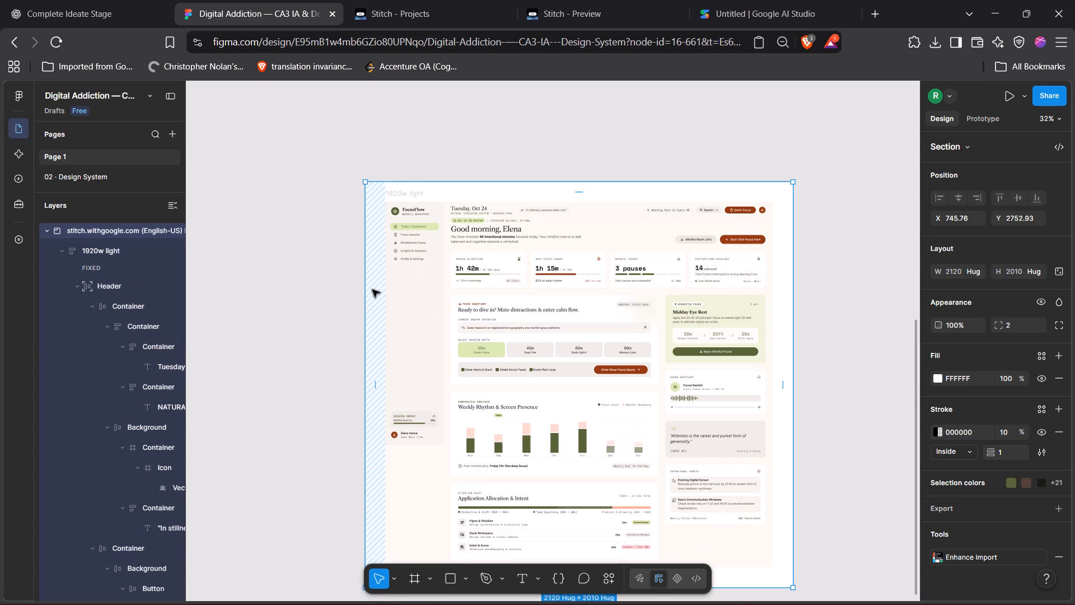
scroll(372, 290, "down", 2)
scroll(372, 290, "up", 1)
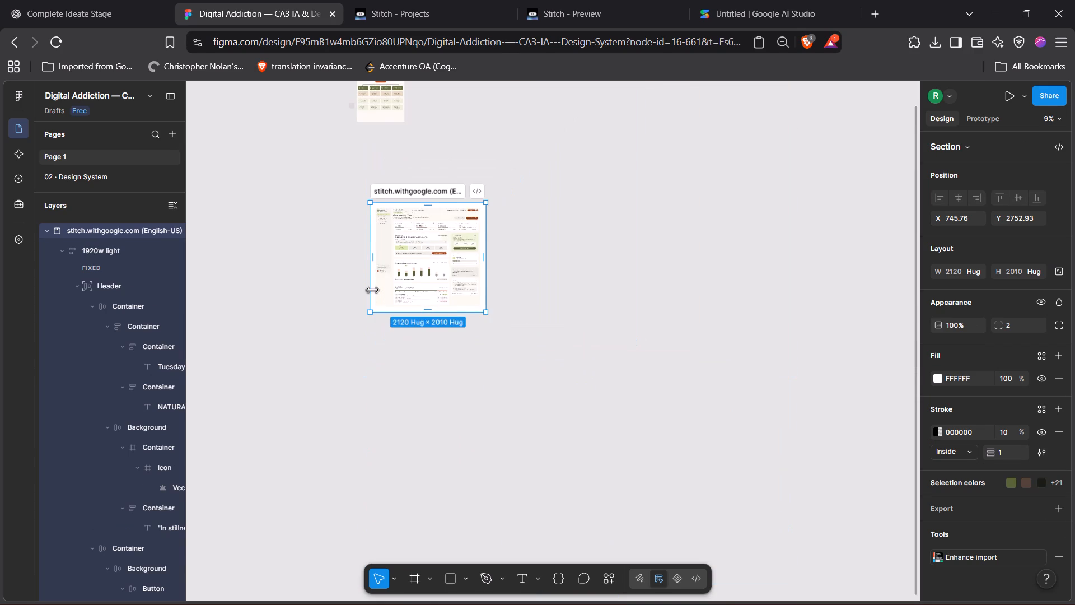
scroll(372, 290, "up", 1)
left_click(549, 333)
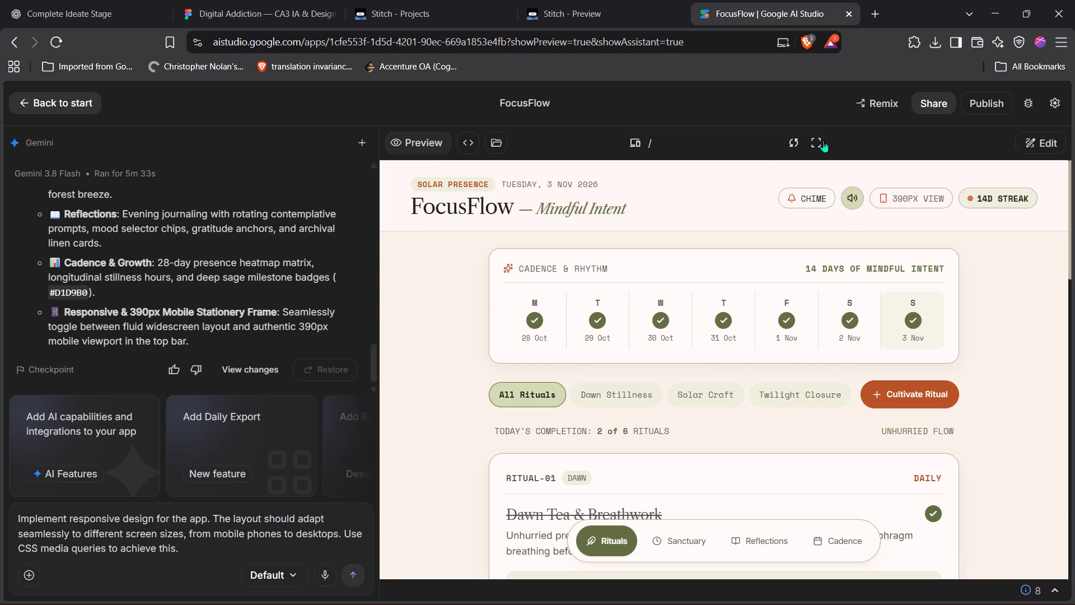
Close the Google AI Studio page showing the FocusFlow app.
left_click(853, 11)
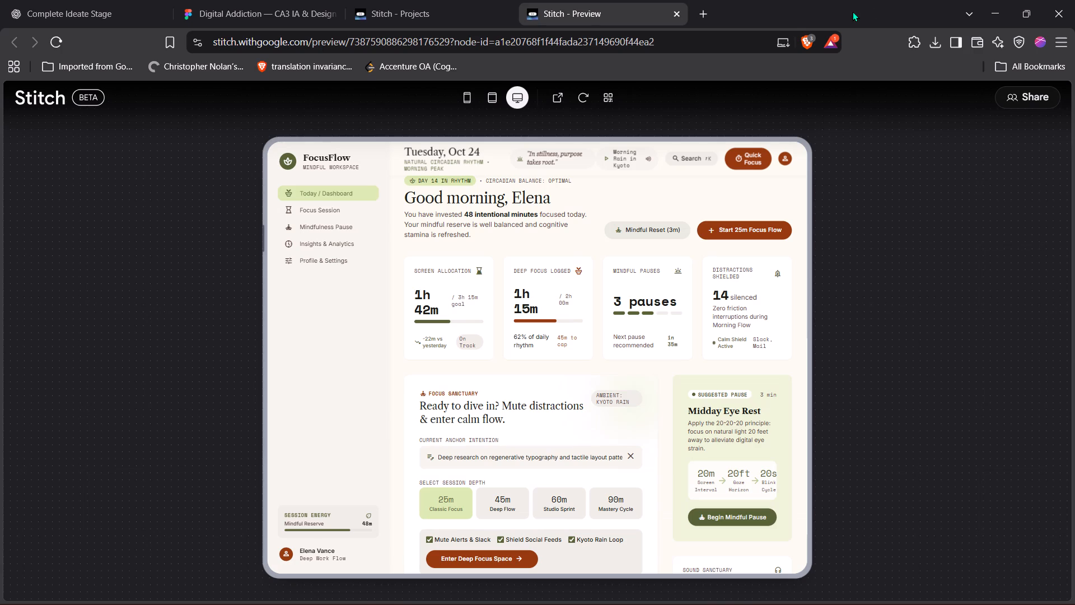
Switch to the Stitch project and open the Desktop Focus Sanctuary screen's preview in a new tab.
left_click(393, 0)
left_click(292, 0)
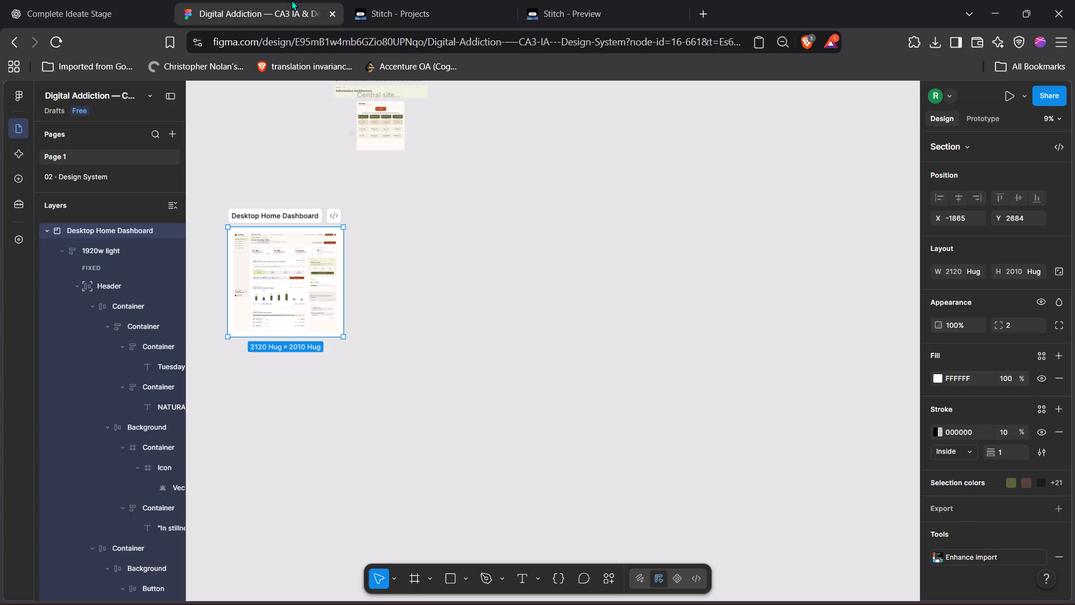
left_click(381, 0)
left_click(517, 354)
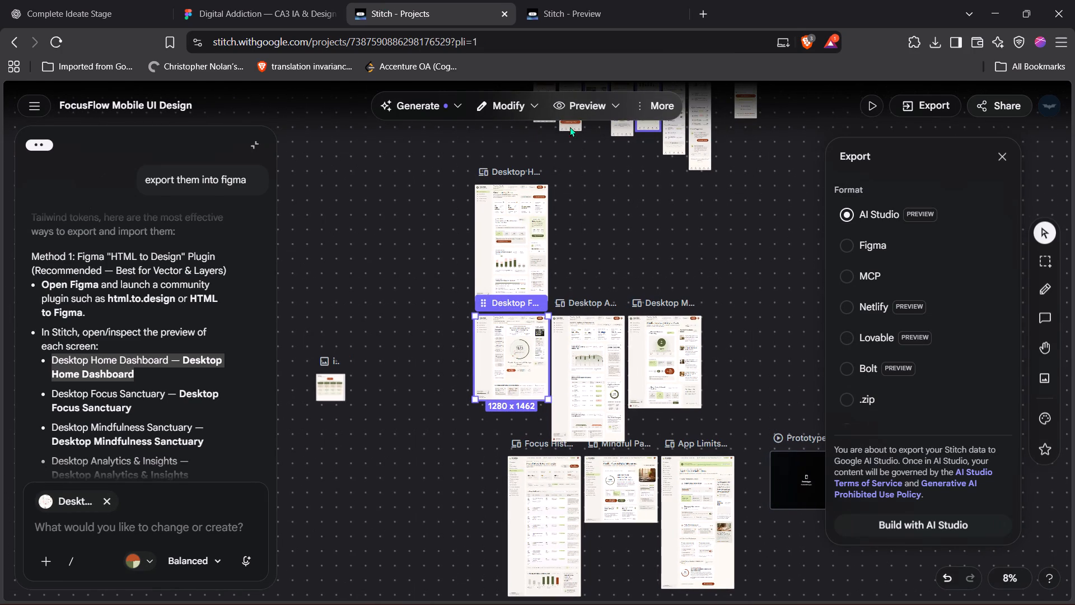
left_click(585, 114)
left_click(585, 114)
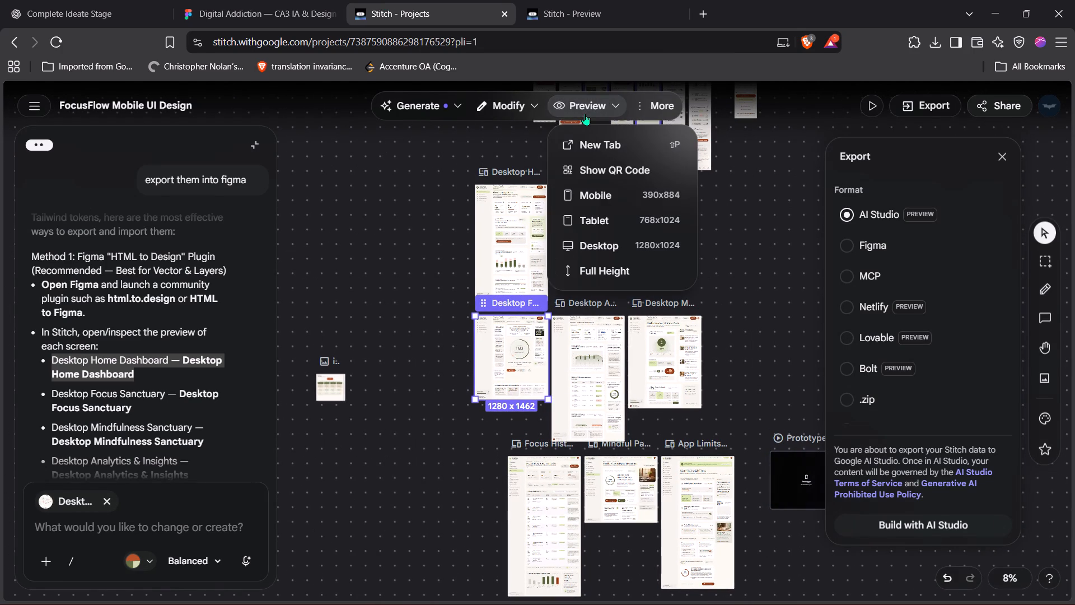
left_click(586, 146)
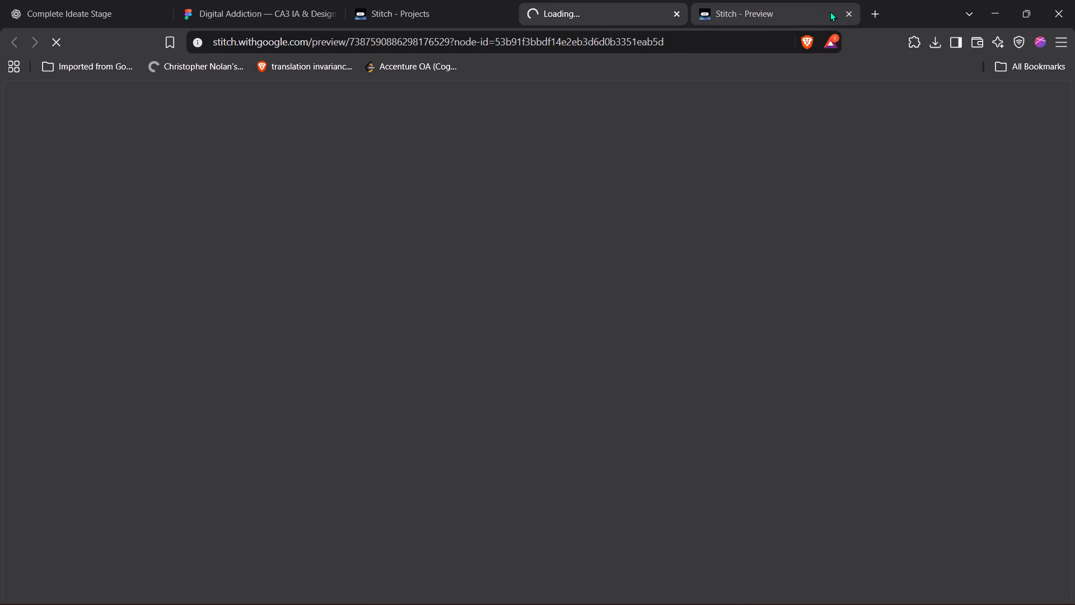
Close the older Stitch preview of the Desktop Home Dashboard, keeping the Focus Sanctuary preview open.
left_click(842, 11)
left_click(847, 13)
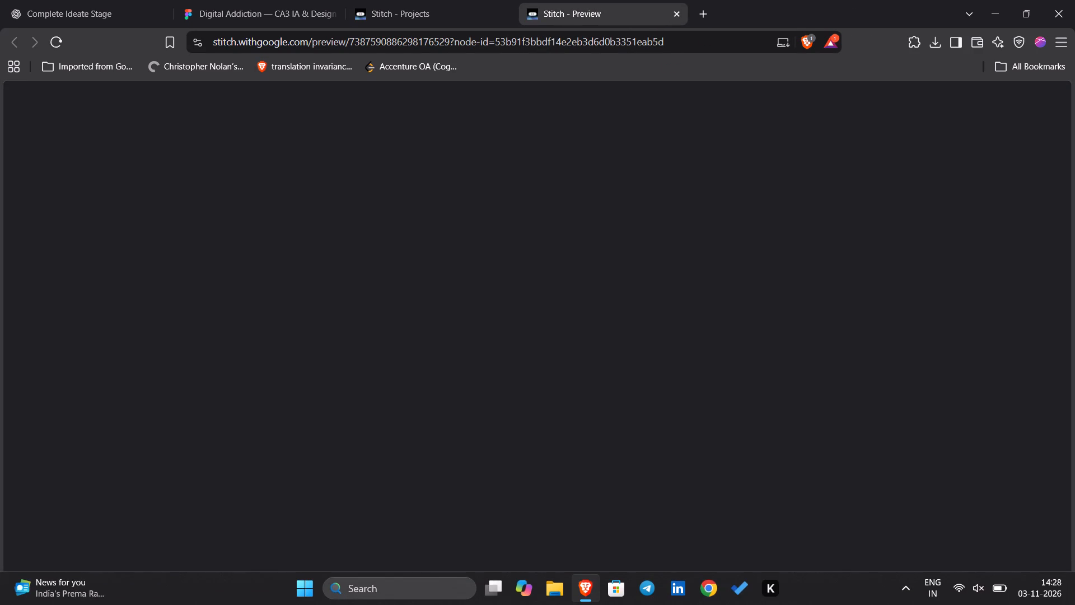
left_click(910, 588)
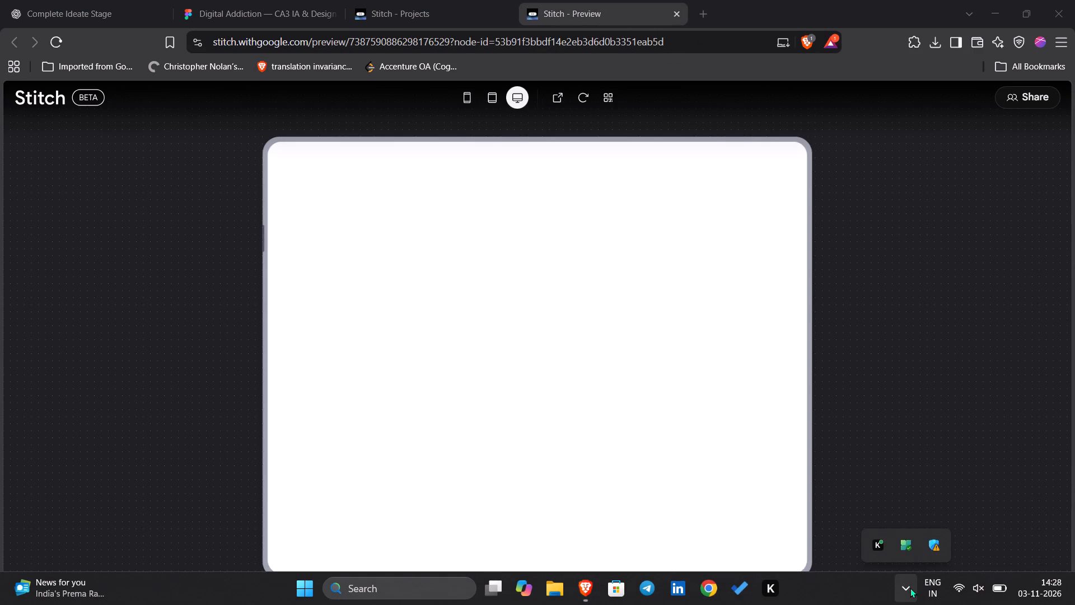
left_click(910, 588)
Copy the share link of the Desktop Focus Sanctuary preview and close the sharing dialog.
left_click(1014, 99)
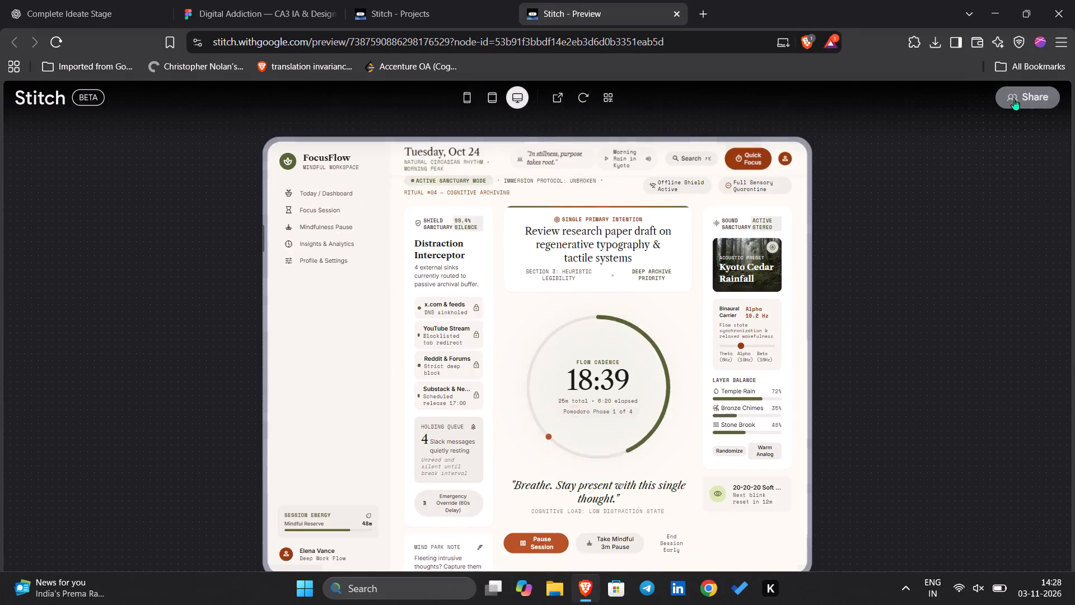
left_click(474, 376)
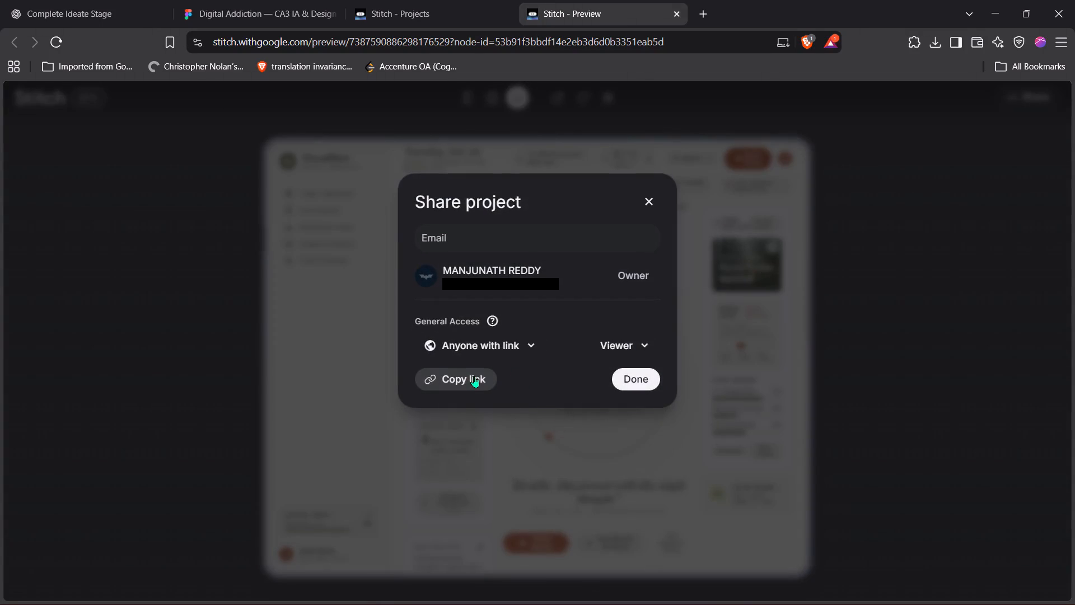
left_click(615, 379)
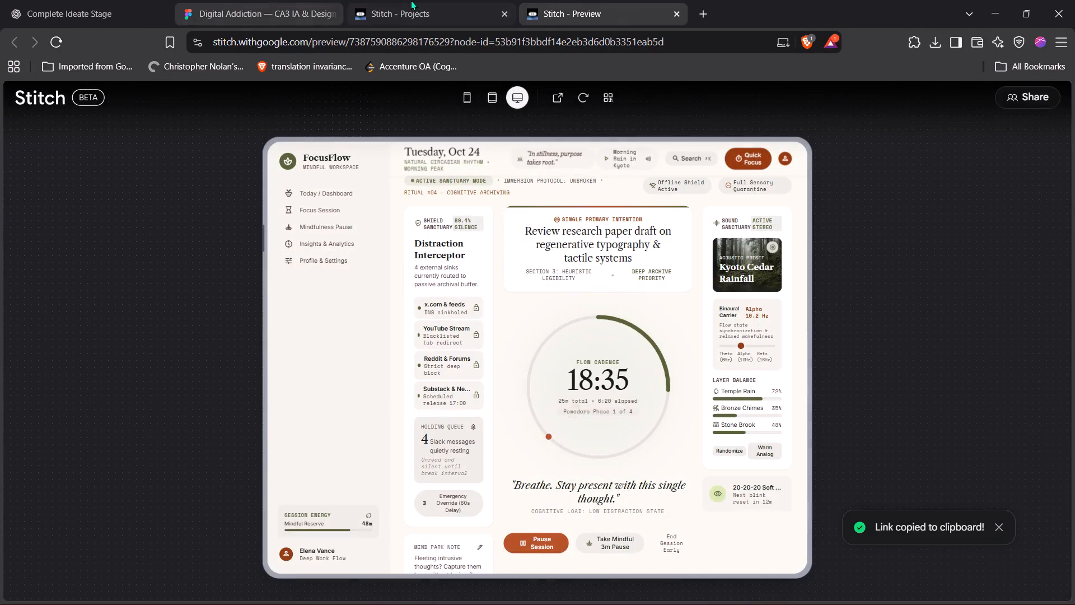
Switch to the Figma file and import the copied Desktop Focus Sanctuary preview link by URL with the html.to.design plugin.
left_click(411, 0)
left_click(213, 0)
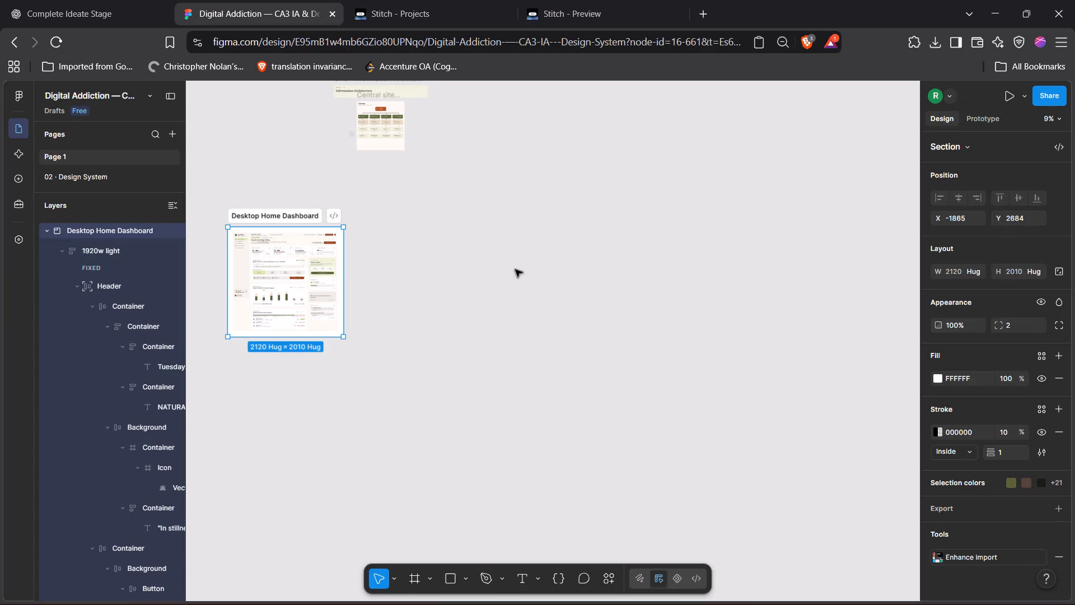
left_click(532, 282)
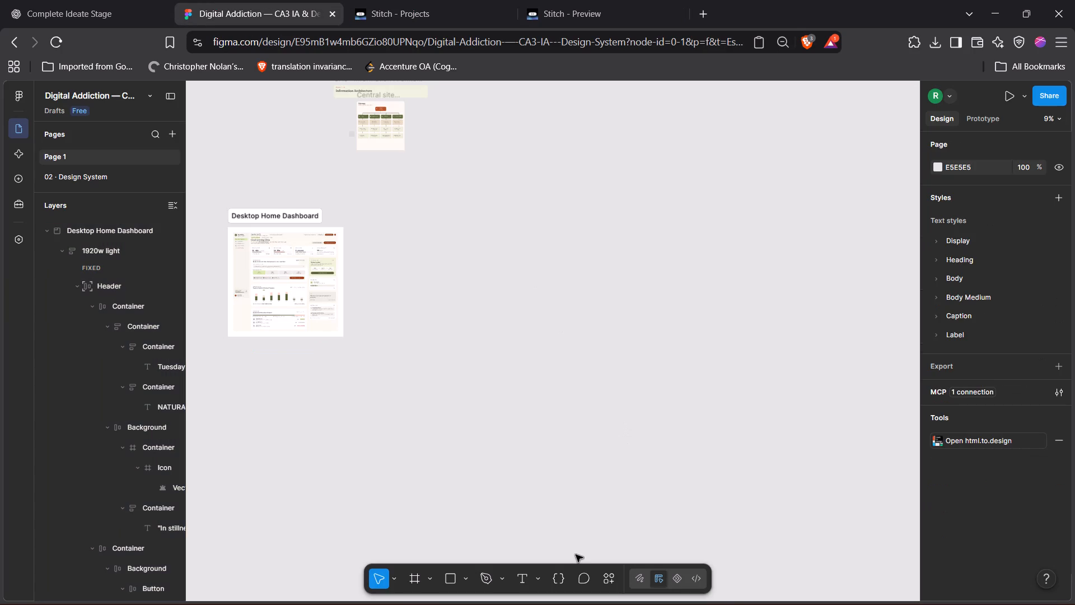
left_click(606, 574)
left_click(446, 411)
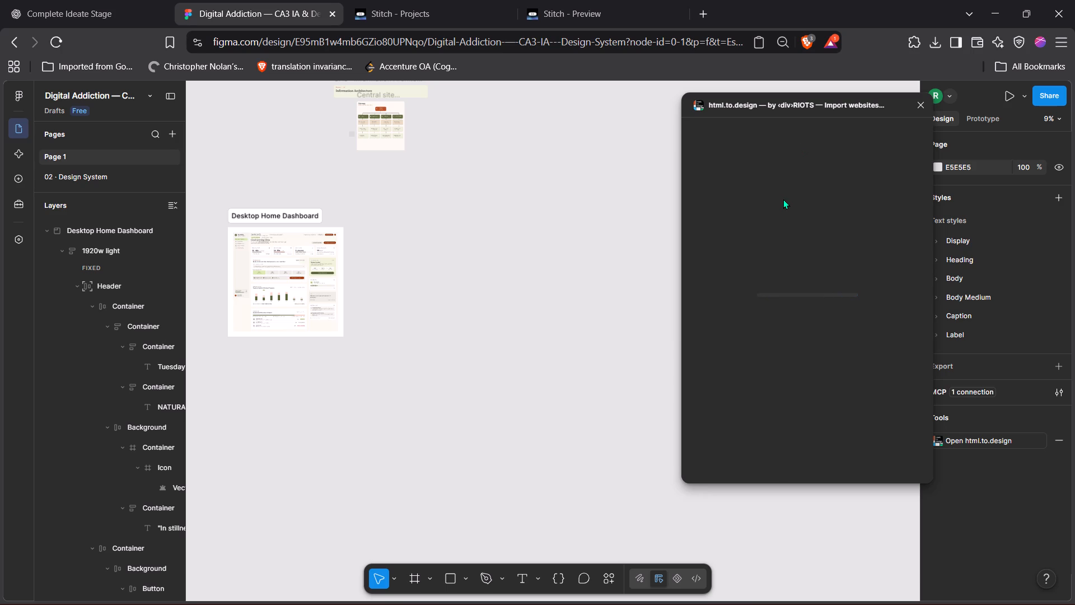
triple_click(803, 250)
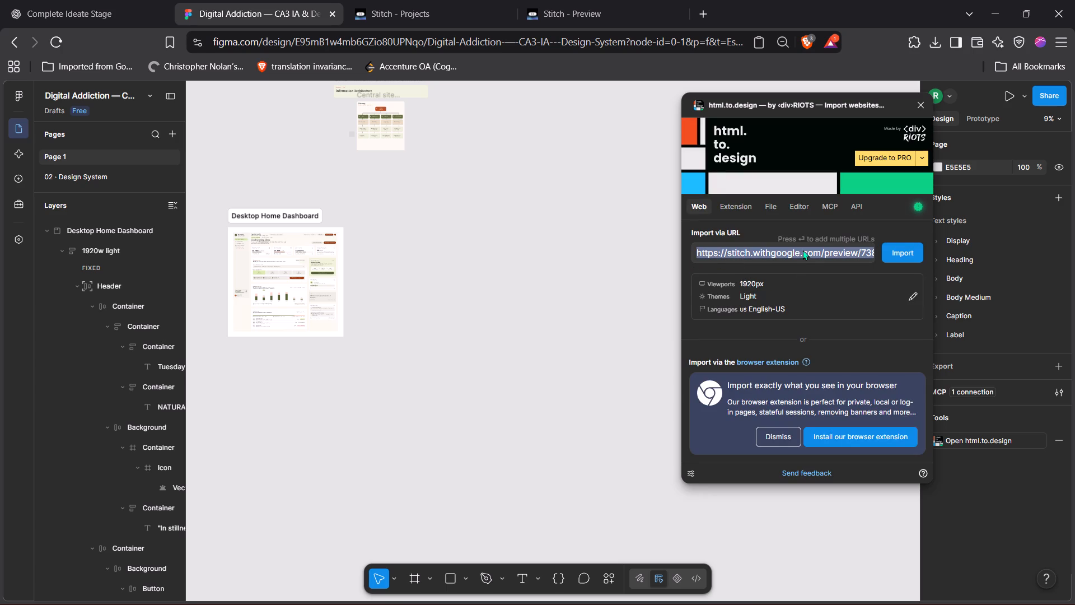
key("ctrl+v")
left_click(906, 254)
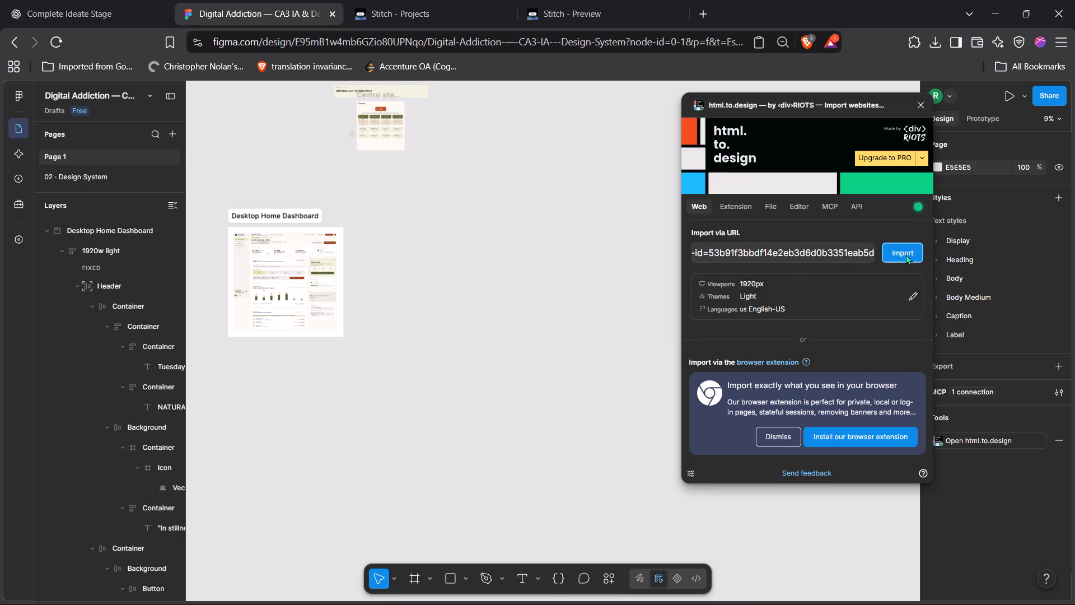
left_click(903, 450)
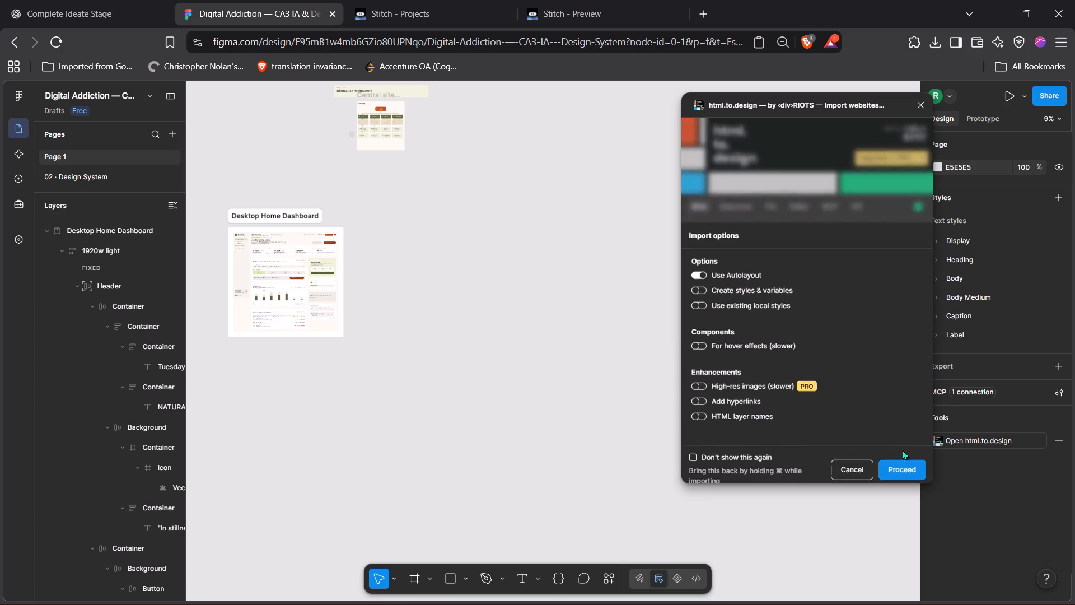
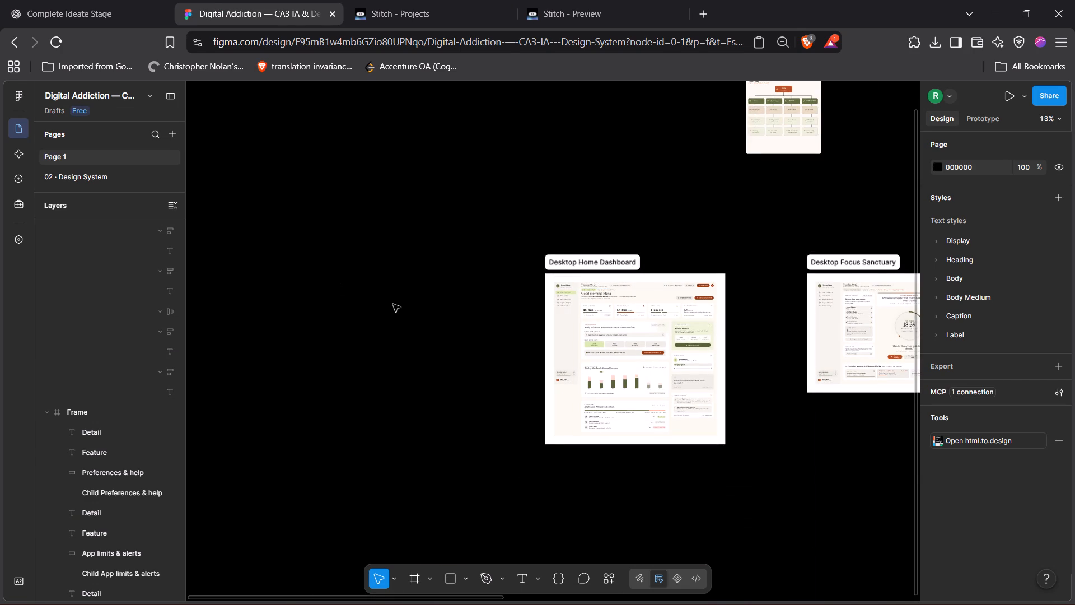
Rename the pasted sign-in frame as Login Page.
left_click(385, 287)
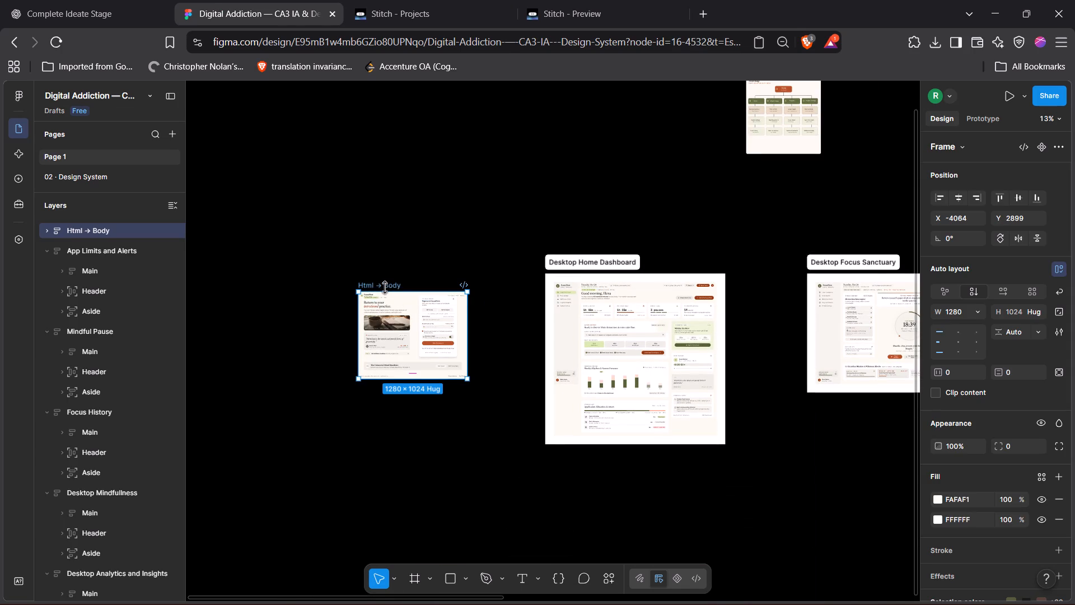
double_click(385, 286)
type("Login Page")
key("Return")
left_click(663, 472)
Rename Page 1 as "IA and Prototype".
scroll(663, 472, "left", 1)
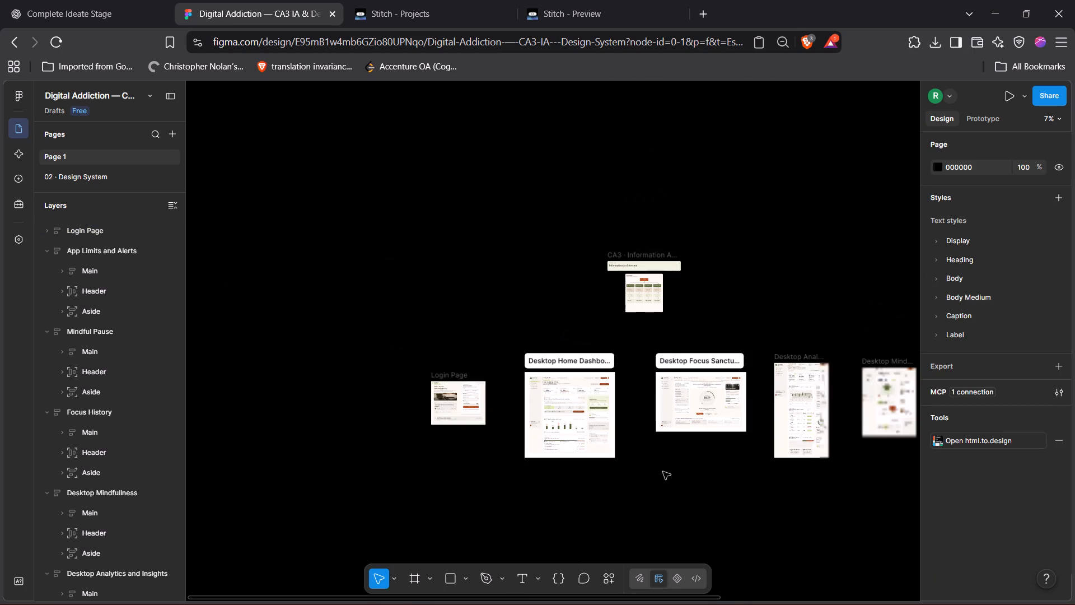
scroll(663, 472, "up", 1)
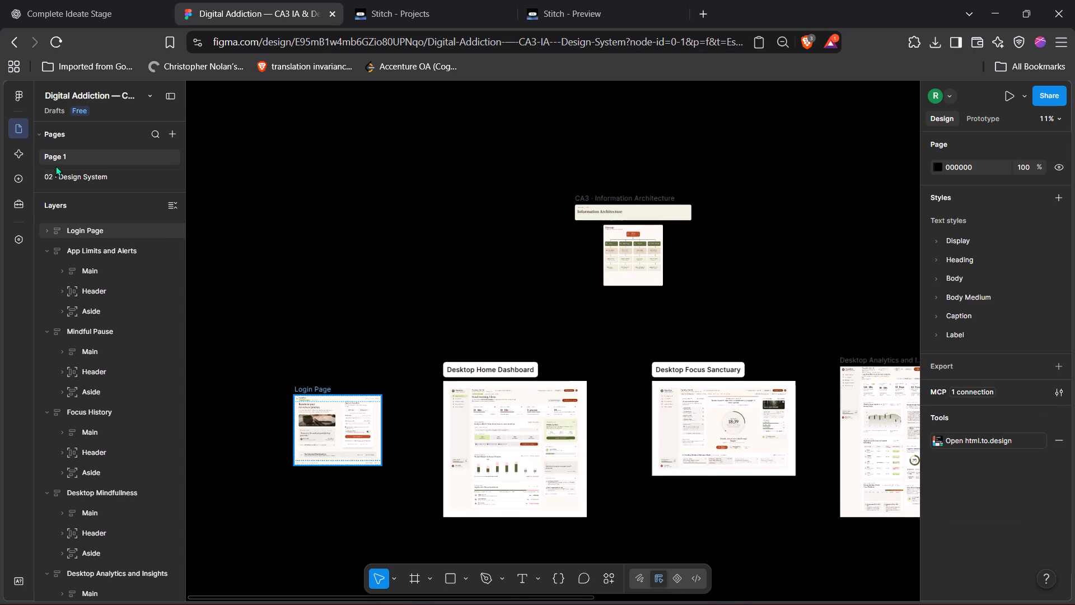
double_click(64, 156)
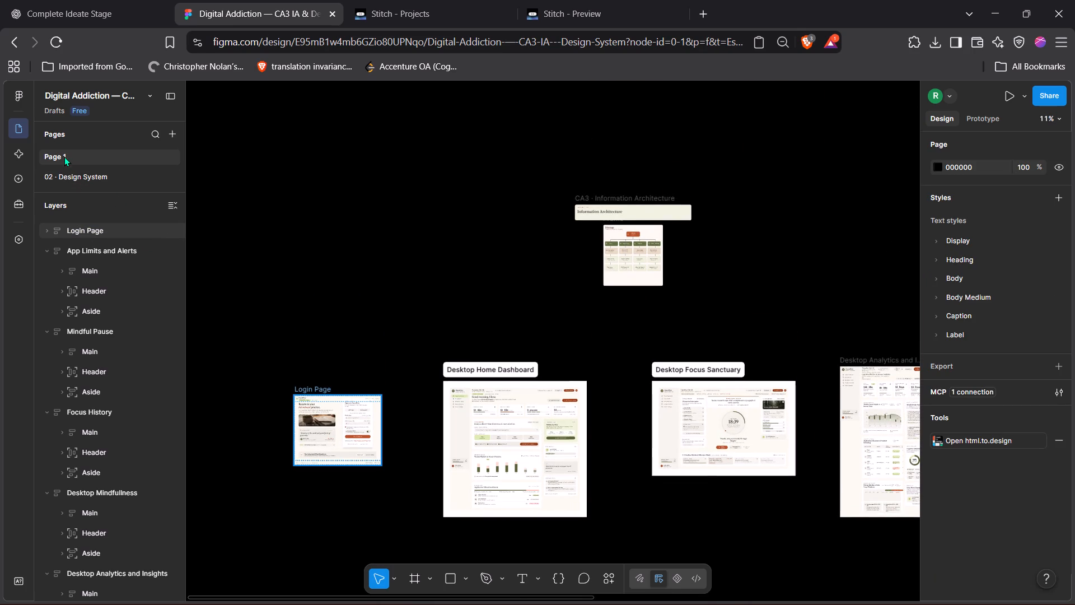
type("IA and Prototype")
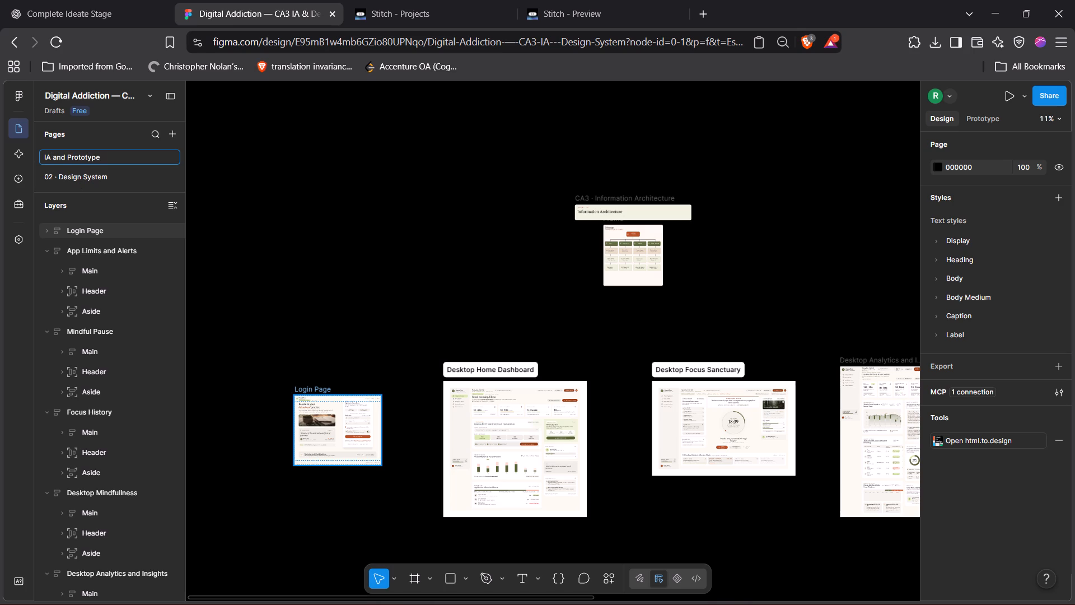
key("Return")
Check the 02 - Design System page and return to the IA and Prototype page.
left_click(114, 177)
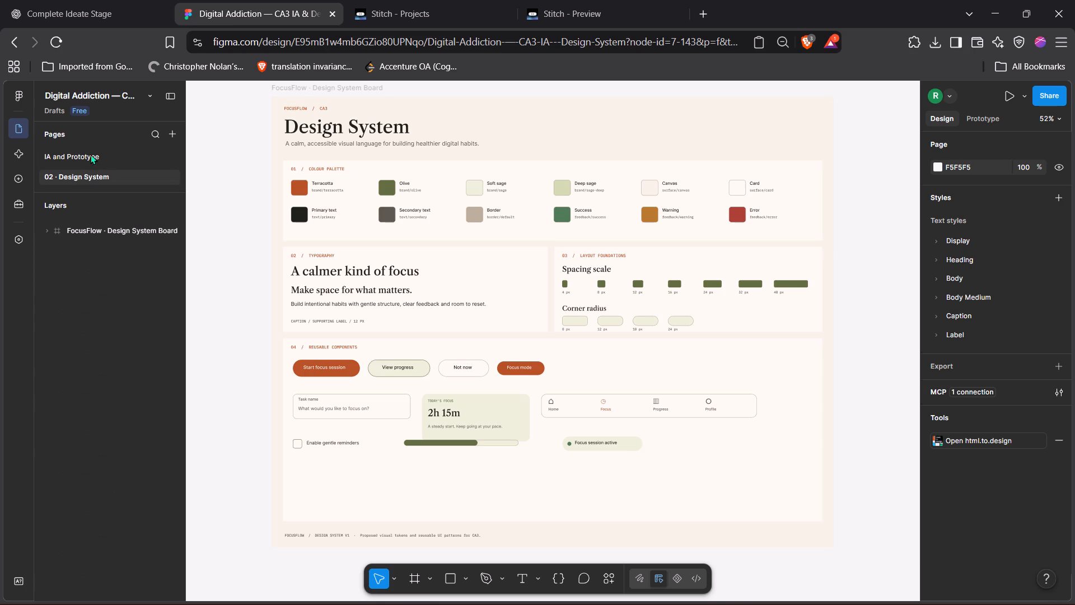
left_click(91, 154)
scroll(461, 313, "down", 1)
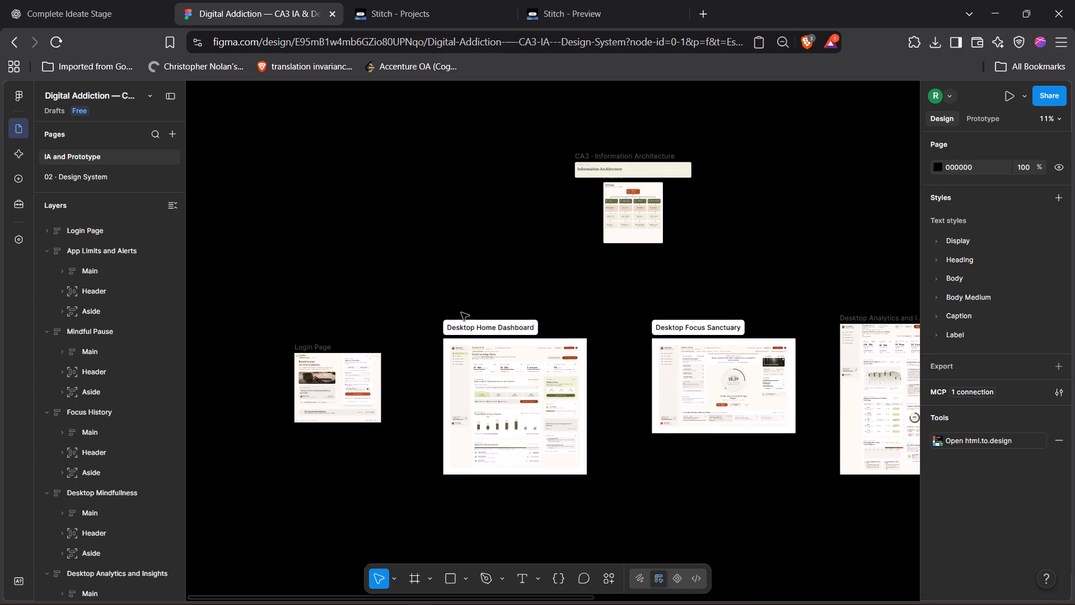
scroll(461, 313, "down", 2)
Close the Stitch project and Stitch preview in the browser, leaving the Figma file open.
left_click(436, 4)
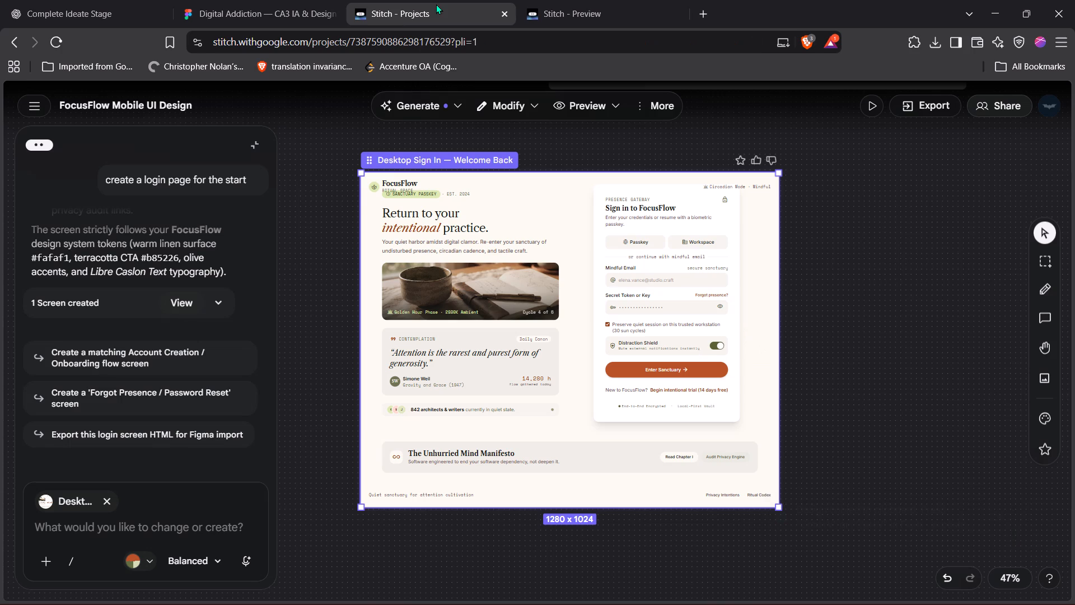
left_click(506, 16)
left_click(506, 16)
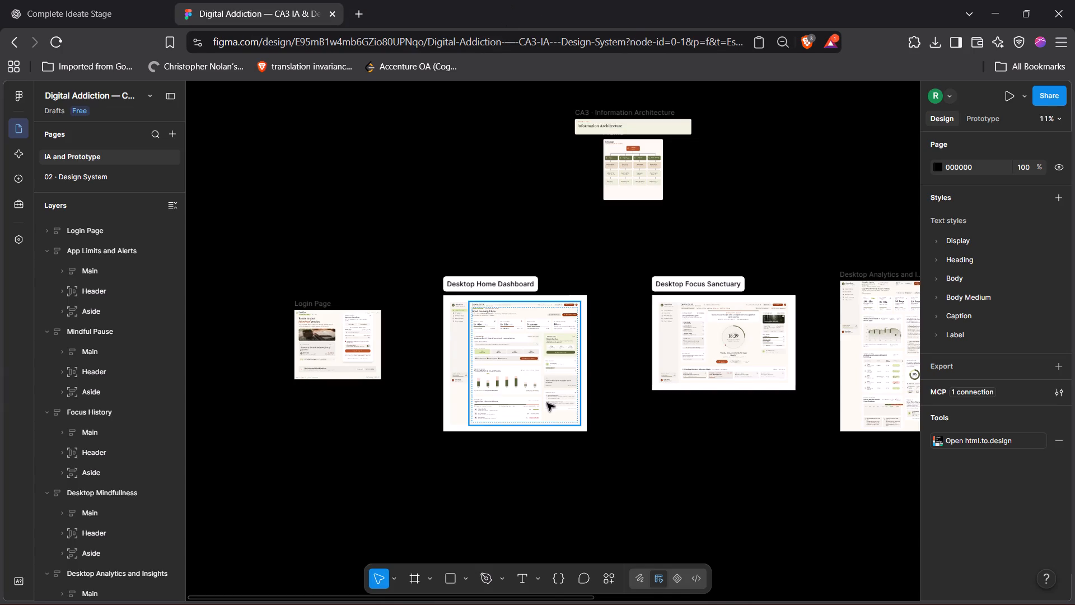
Add an on-click prototype interaction to the Enter Sanctuary button on the Login Page.
scroll(547, 403, "right", 2)
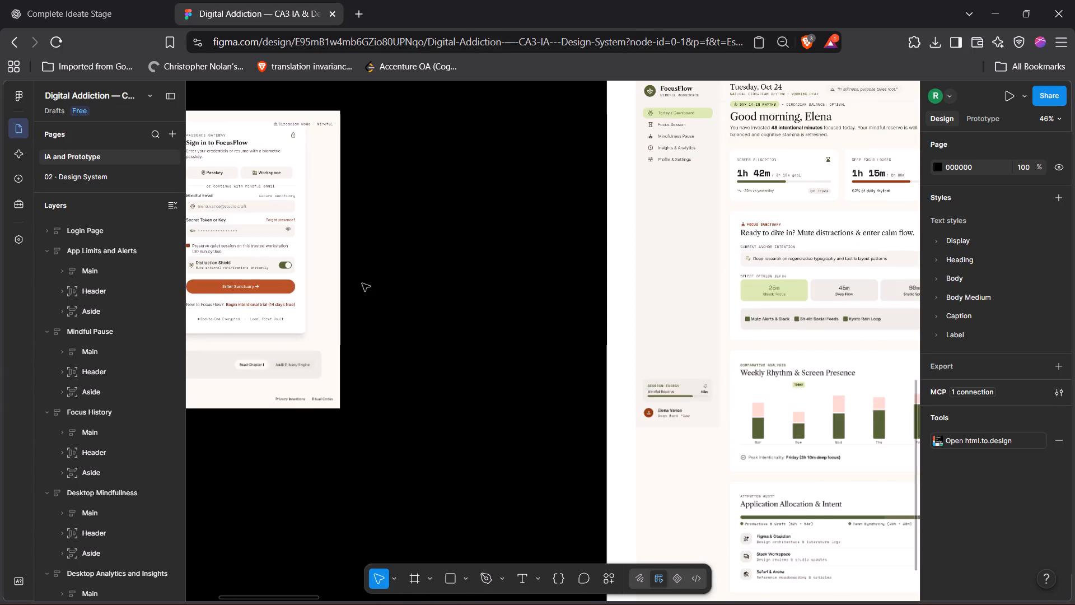
scroll(362, 283, "up", 1)
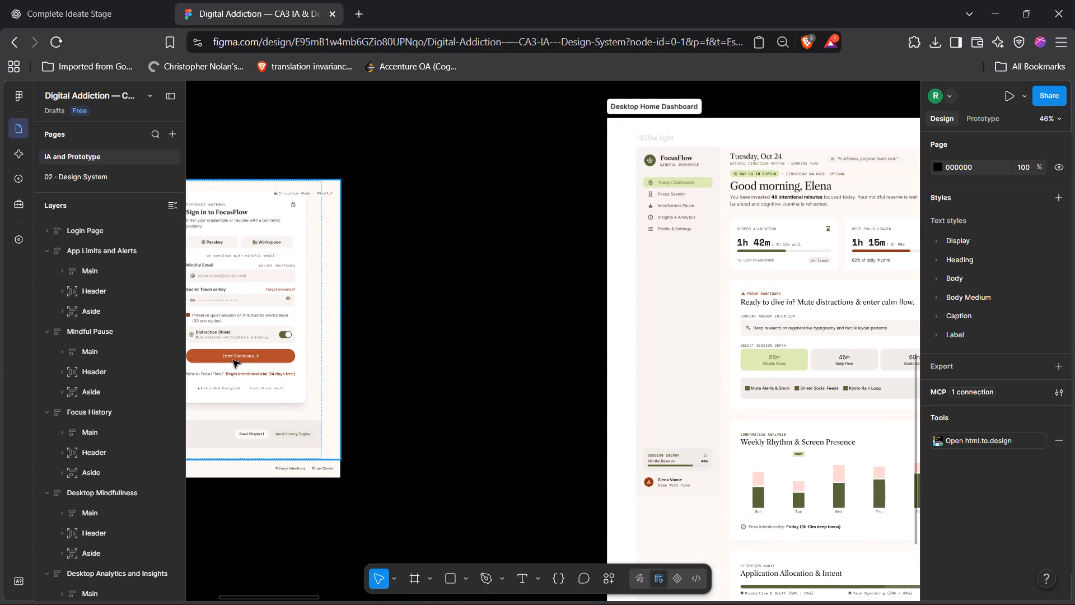
double_click(233, 360)
left_click(233, 360)
double_click(233, 360)
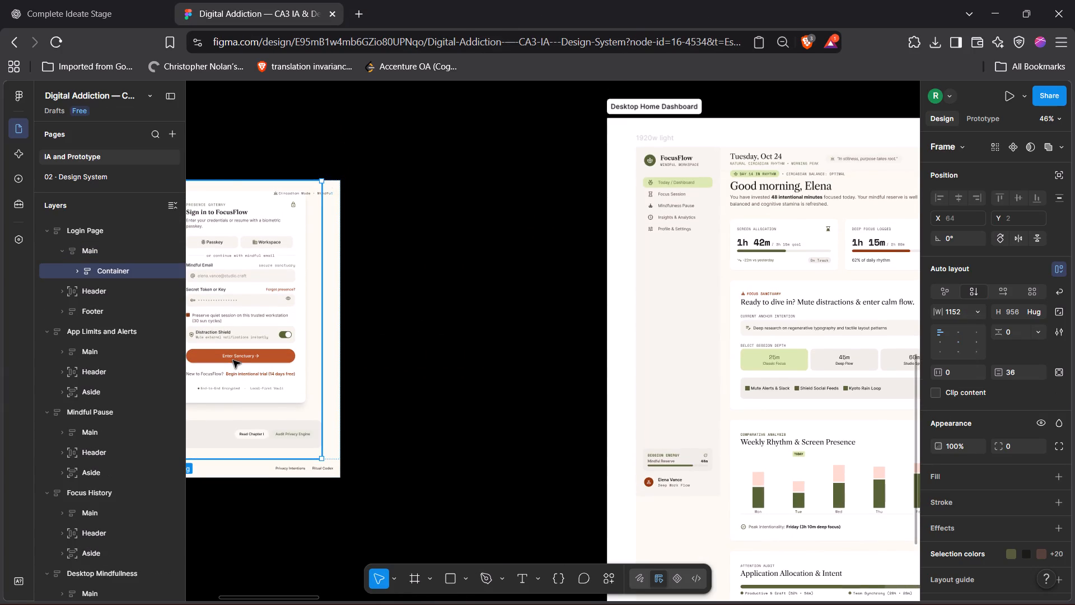
double_click(233, 360)
double_click(233, 360)
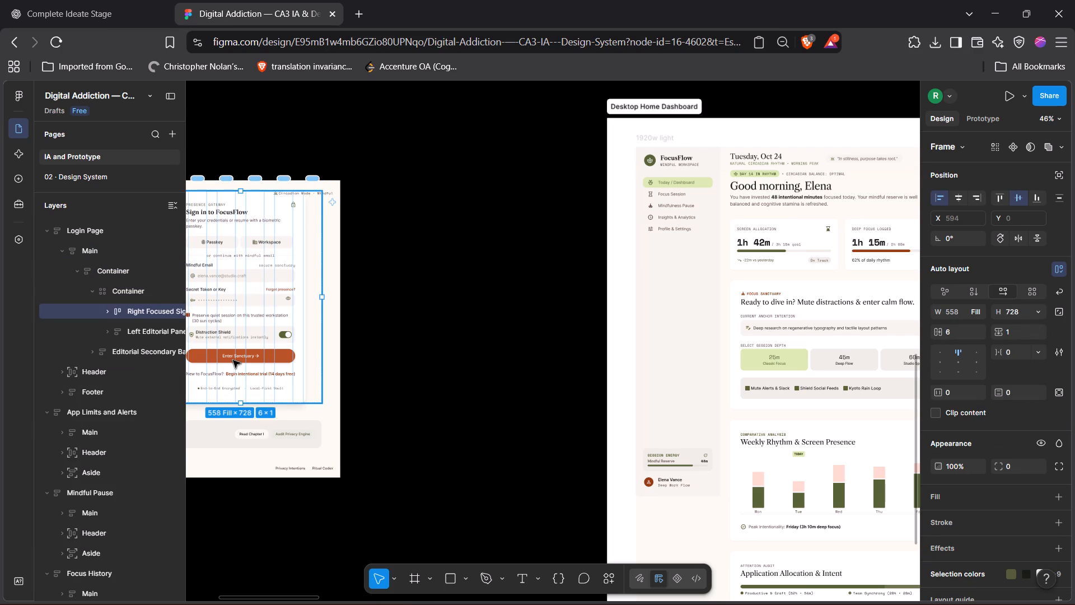
double_click(233, 360)
double_click(233, 360)
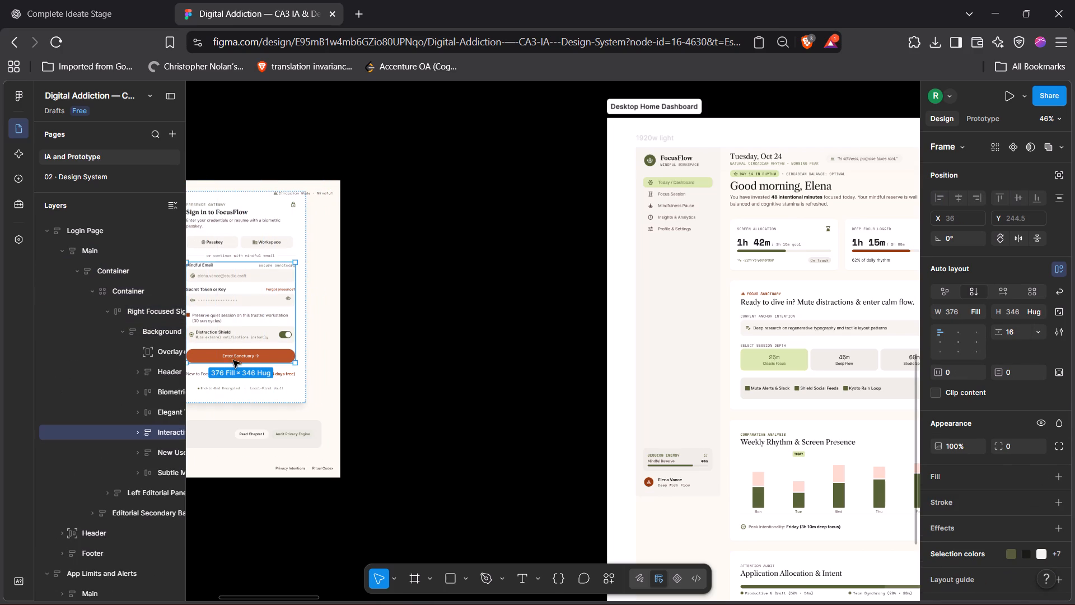
double_click(284, 355)
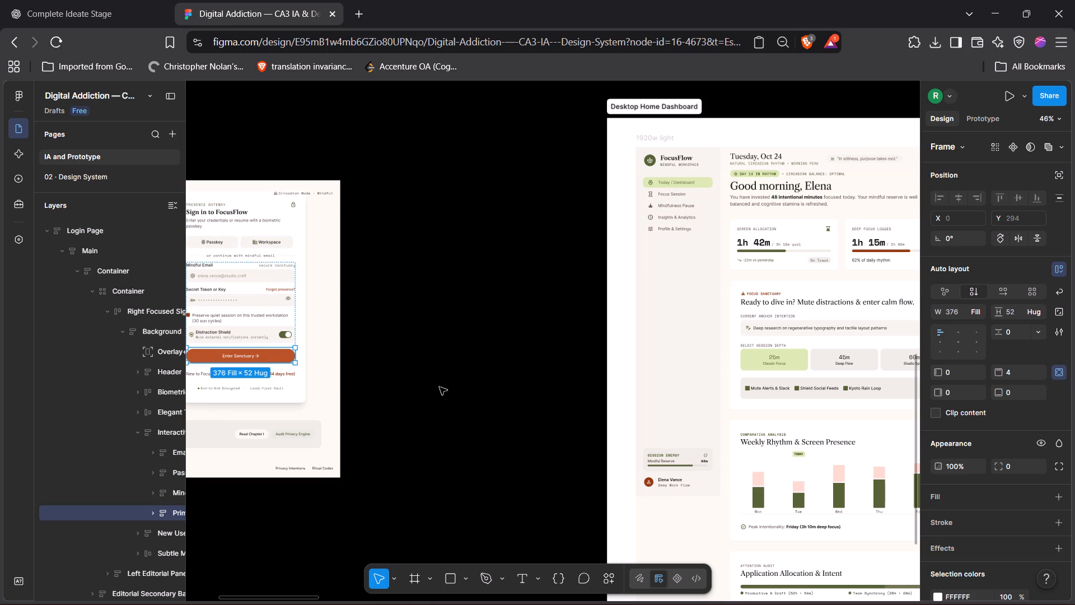
left_click(992, 124)
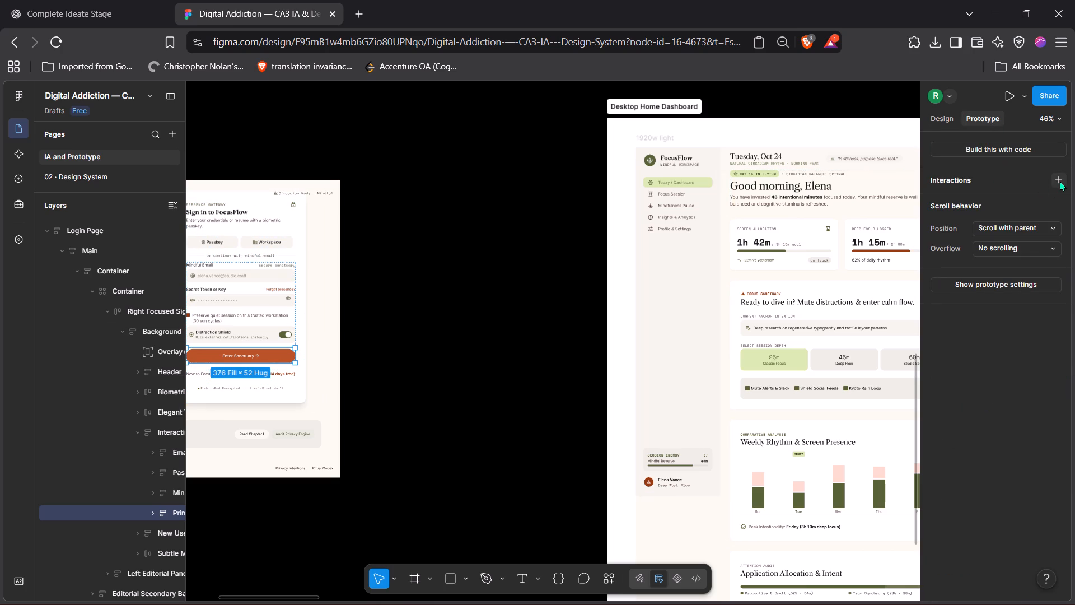
left_click(1060, 181)
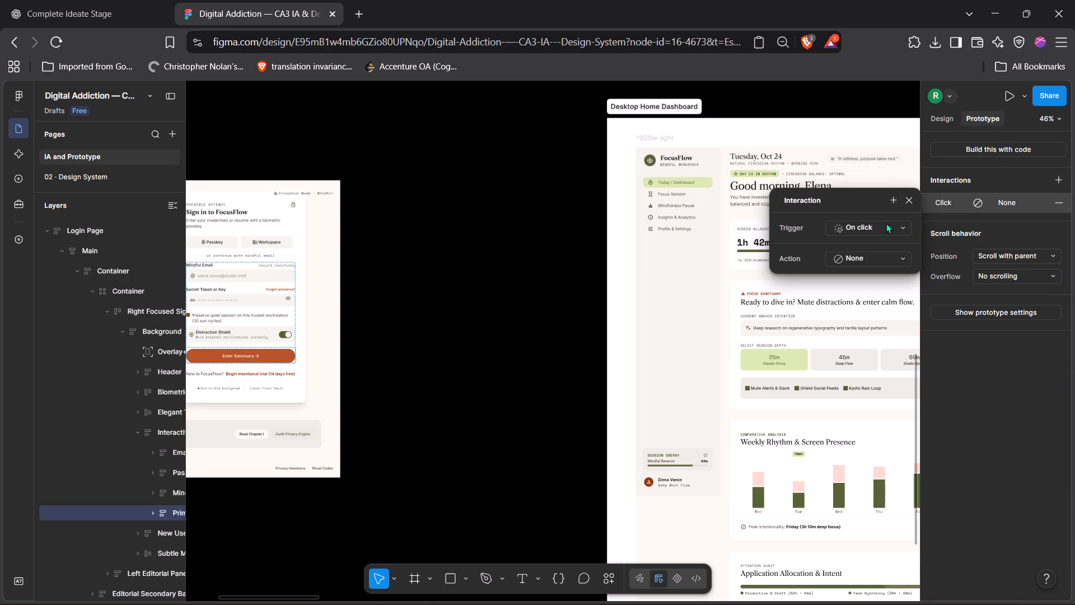
Connect the Enter Sanctuary button to the 1920w light frame inside Desktop Home Dashboard, using Navigate to with Instant animation.
left_click(264, 357)
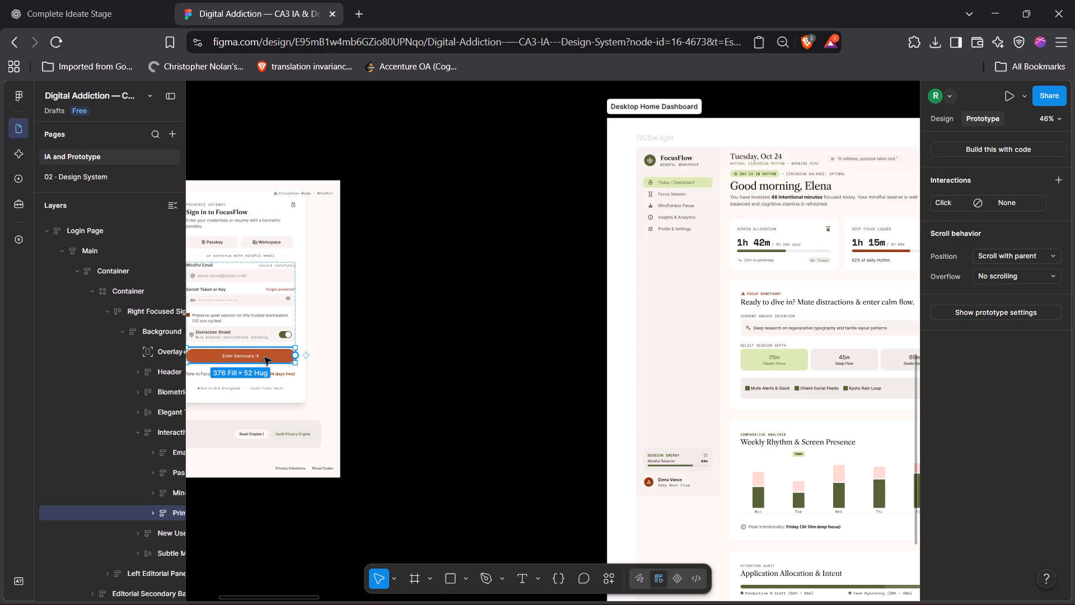
left_click_drag(295, 354, 602, 182)
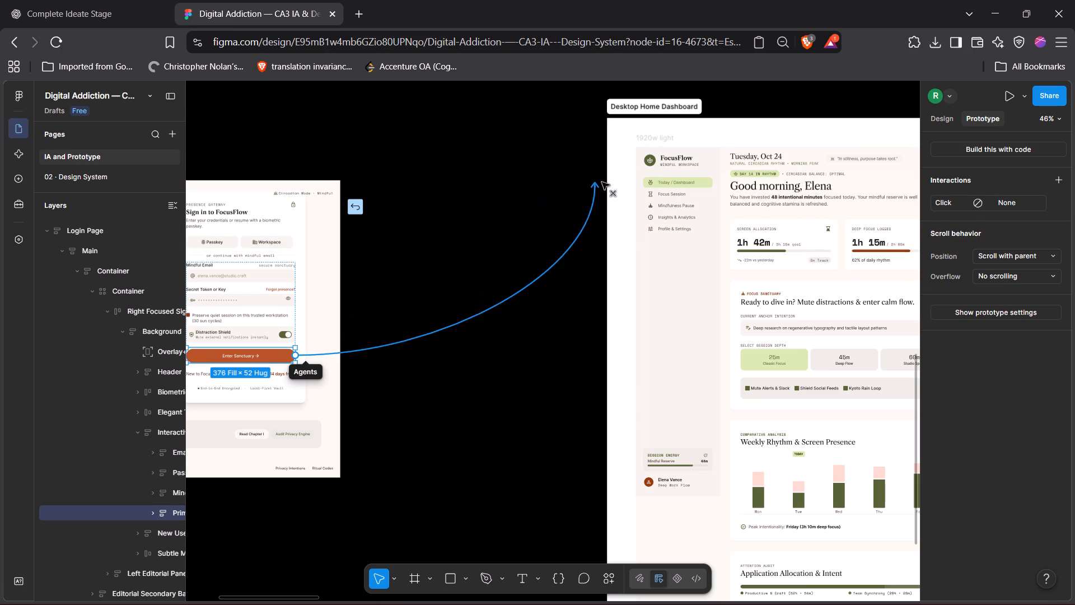
left_click_drag(602, 182, 655, 167)
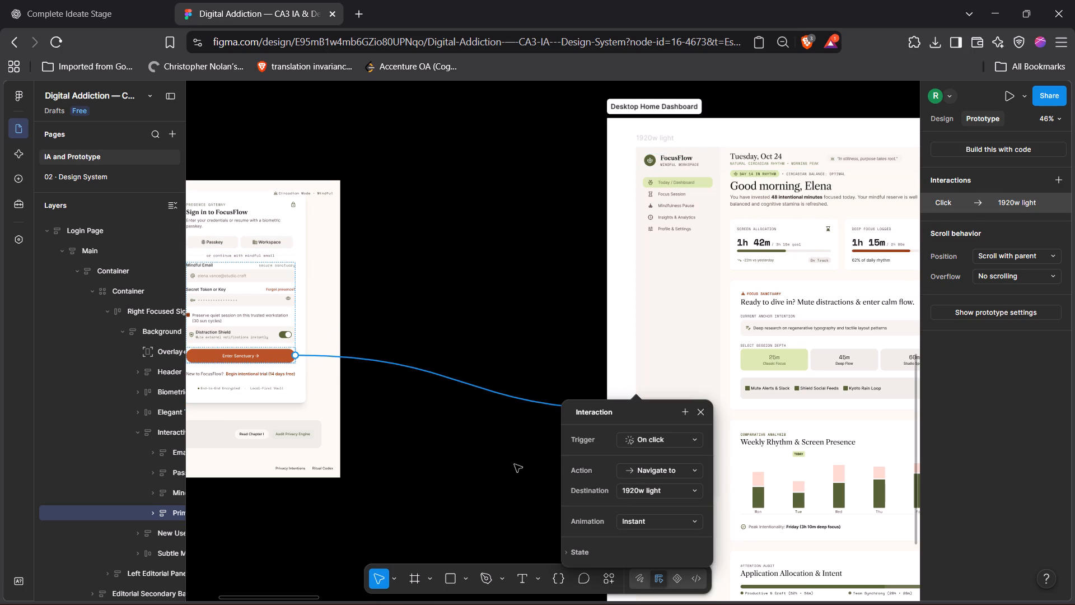
left_click(515, 464)
Connect the Enter Deep Focus Space button on Desktop Home Dashboard to the Desktop Focus Sanctuary frame.
scroll(515, 464, "left", 3)
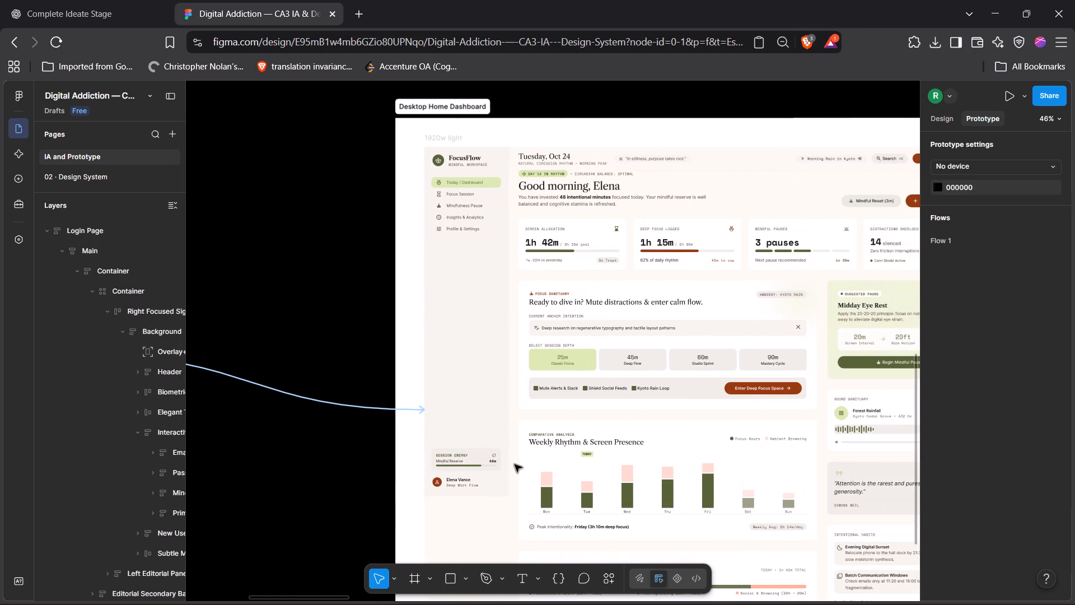
scroll(515, 464, "left", 3)
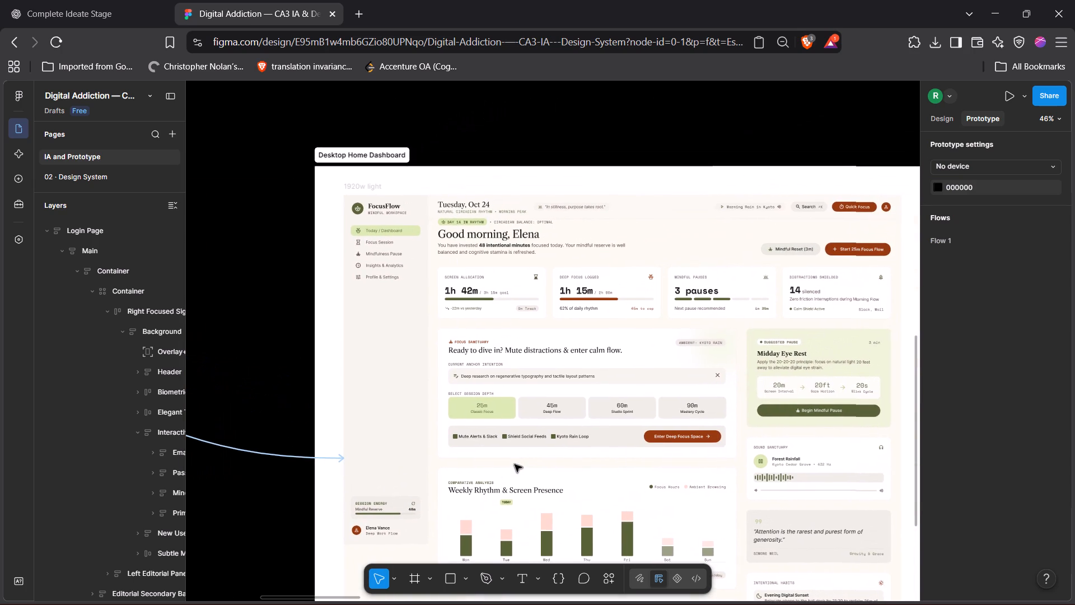
scroll(515, 464, "left", 2)
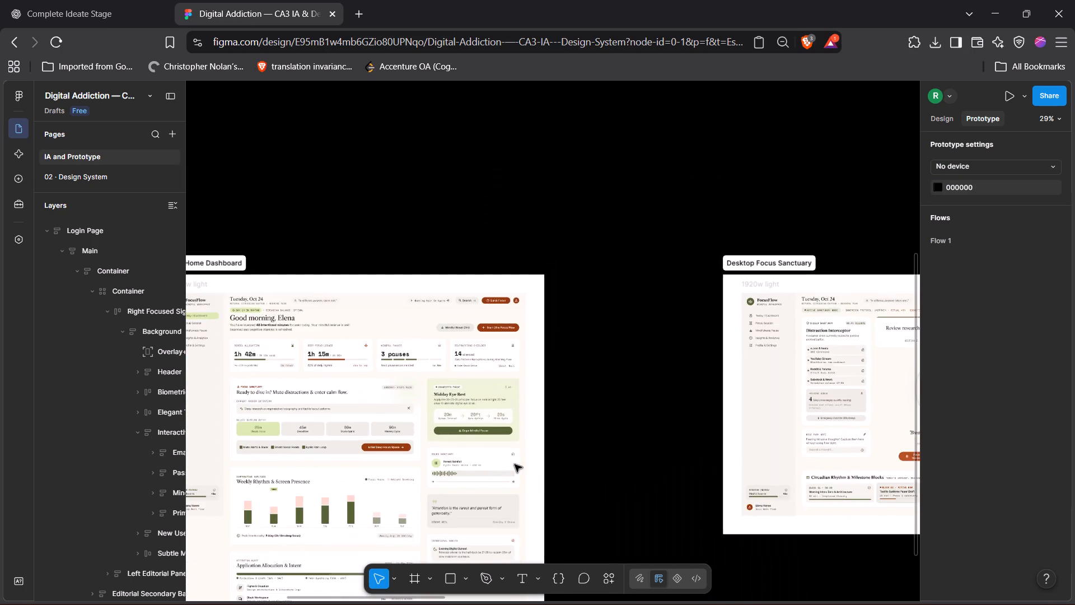
triple_click(394, 447)
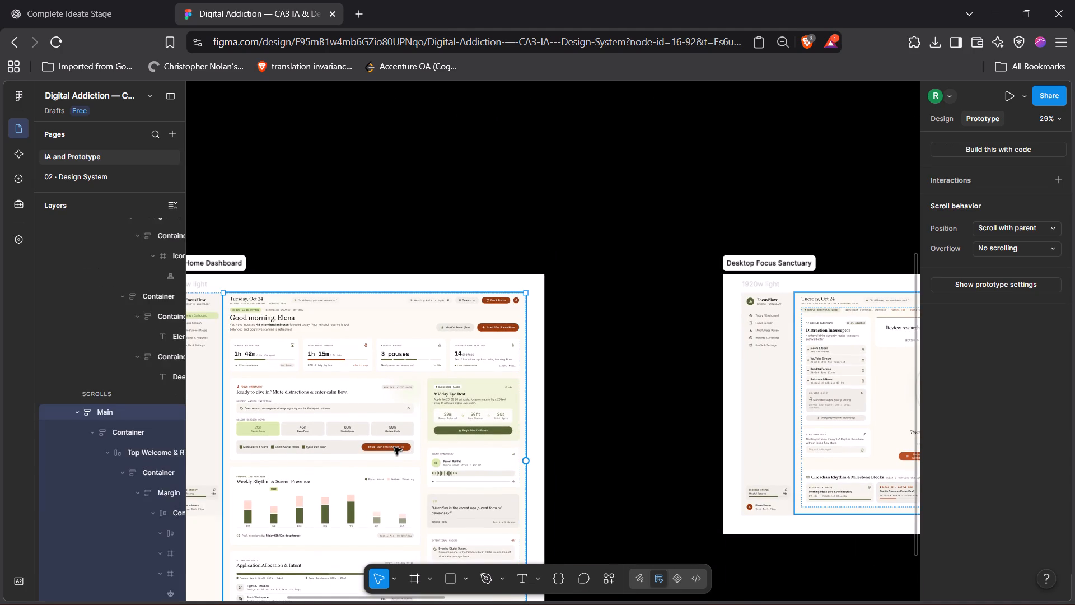
triple_click(394, 447)
left_click(394, 447)
double_click(394, 447)
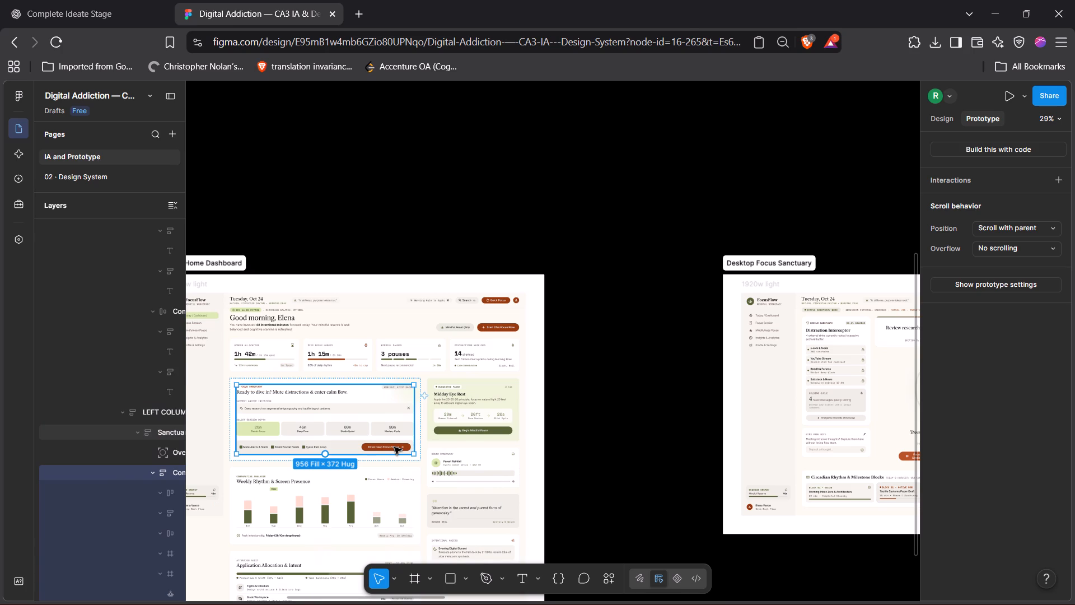
double_click(394, 447)
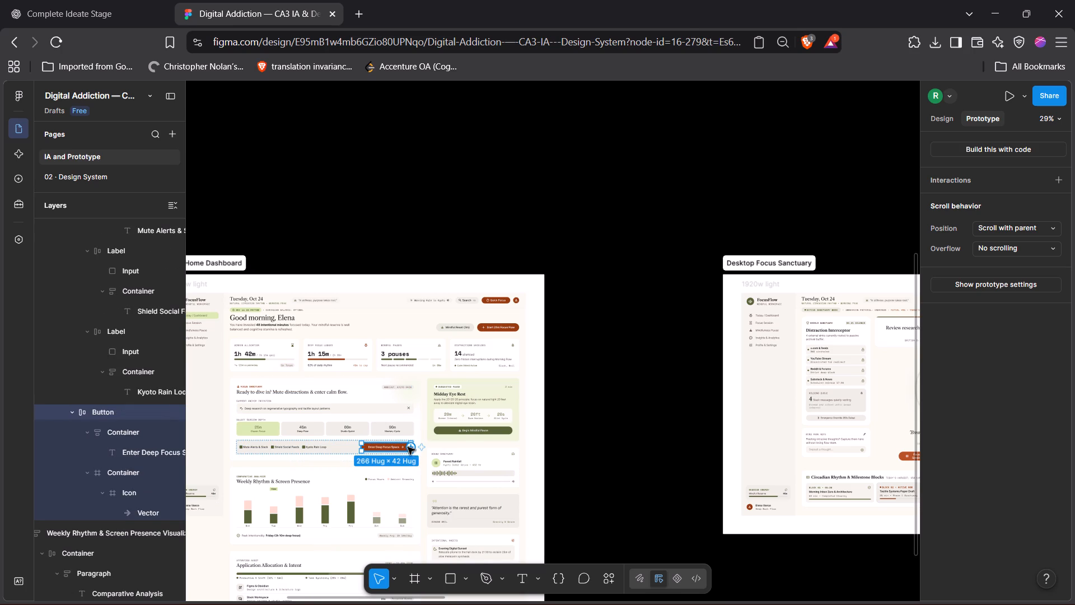
left_click_drag(411, 447, 722, 311)
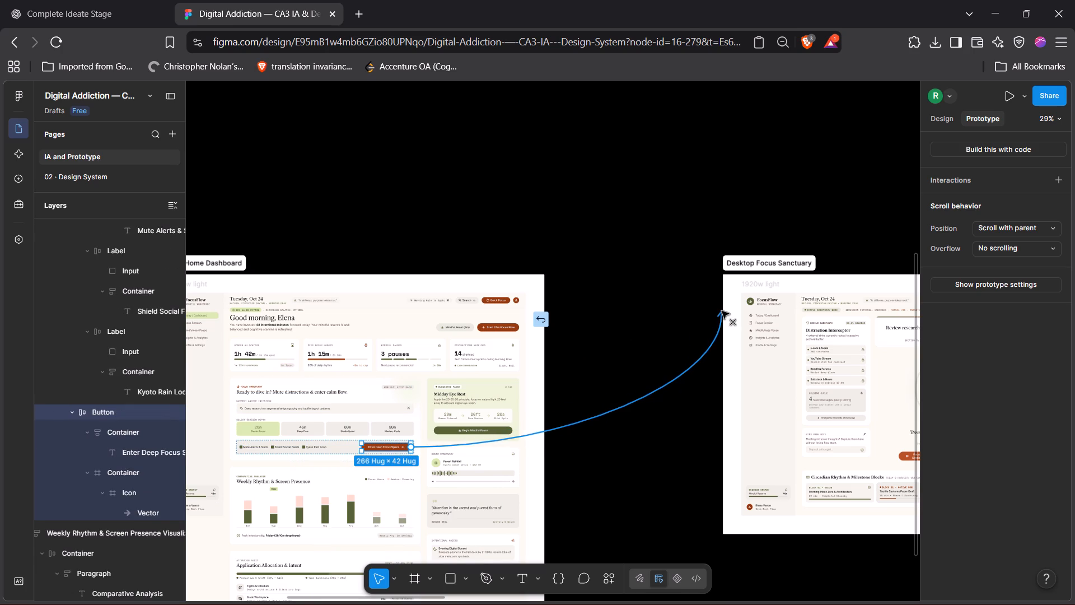
left_click_drag(722, 311, 727, 310)
left_click(674, 323)
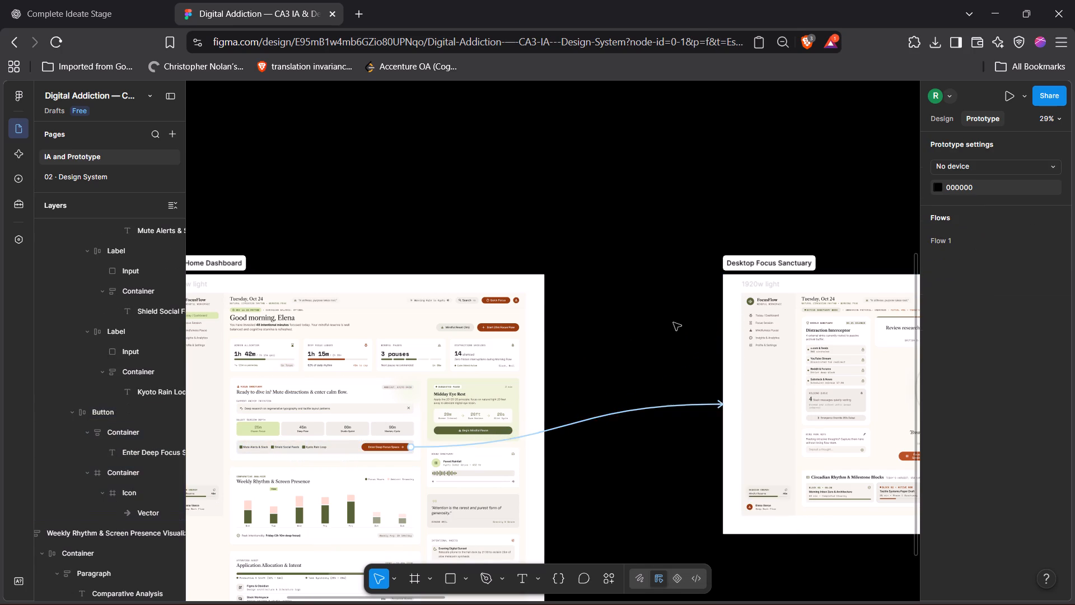
Connect the Today / Dashboard sidebar link in Desktop Focus Sanctuary to Desktop Home Dashboard, with on-click Navigate to and Instant animation.
scroll(674, 323, "left", 3)
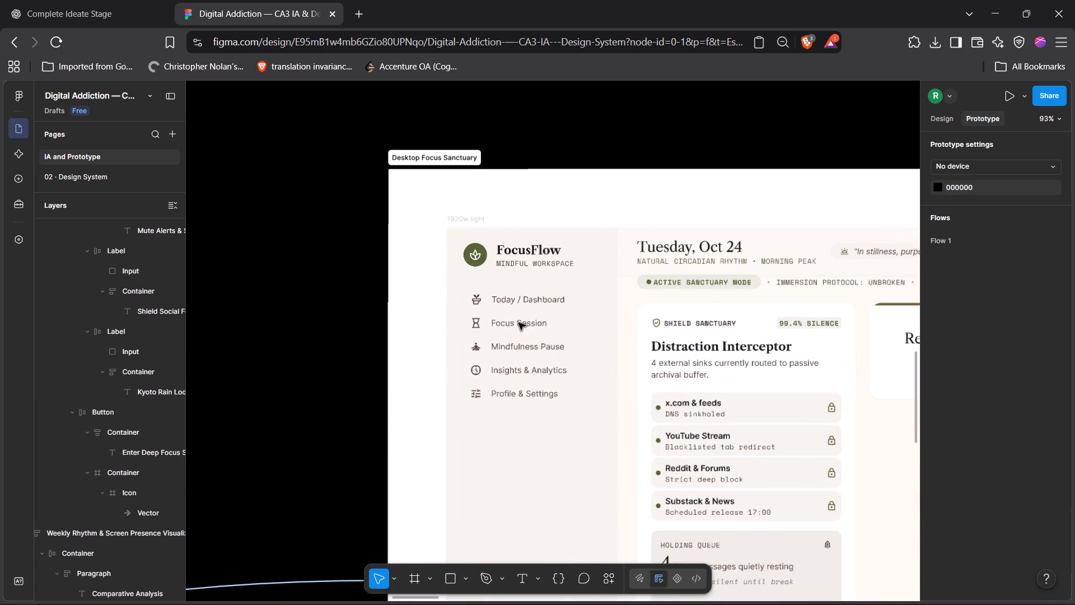
triple_click(522, 304)
triple_click(522, 304)
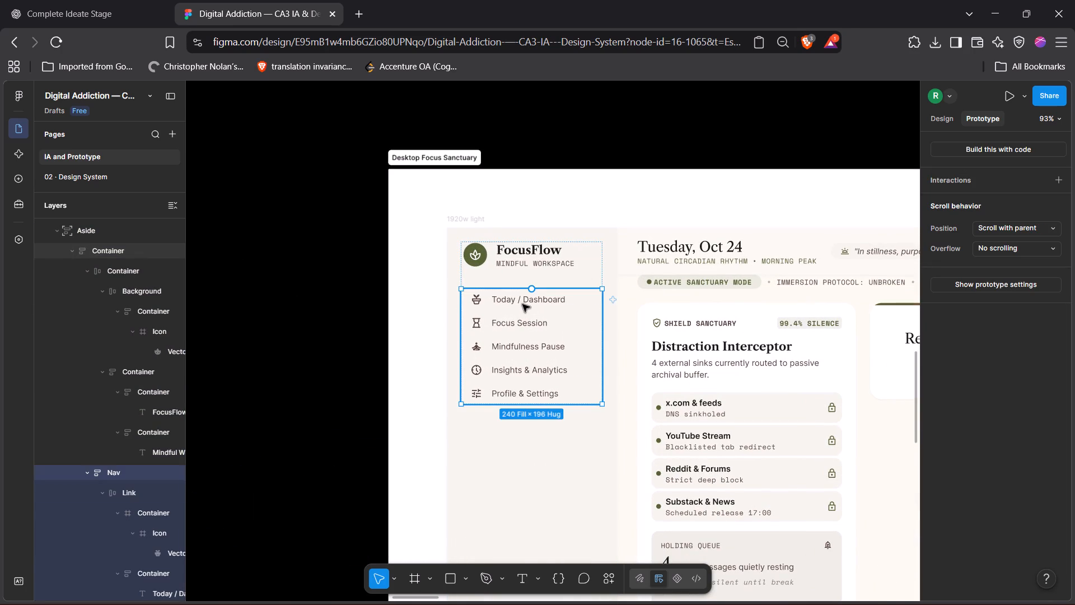
left_click(464, 303)
scroll(301, 319, "right", 4)
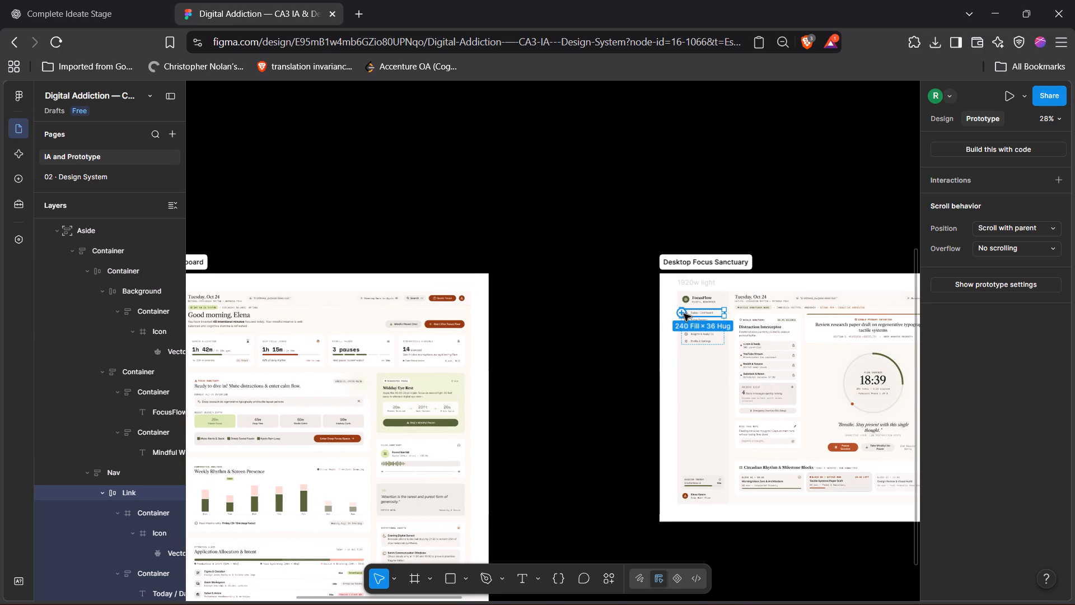
left_click_drag(682, 314, 485, 301)
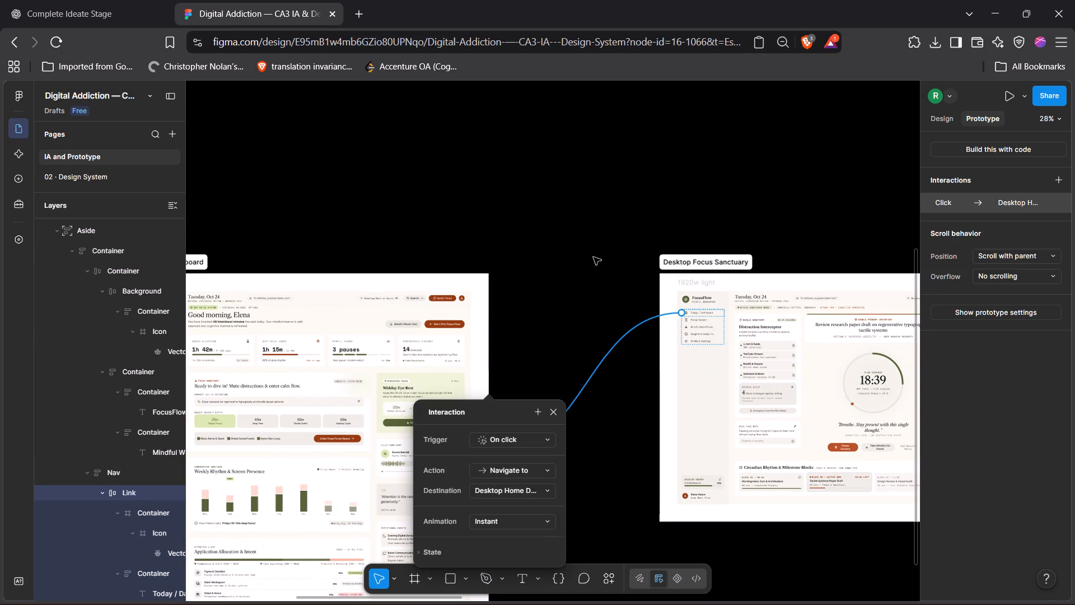
left_click(593, 257)
Connect the Focus Session sidebar link in Desktop Home Dashboard to the Desktop Focus Sanctuary frame.
scroll(593, 257, "right", 3)
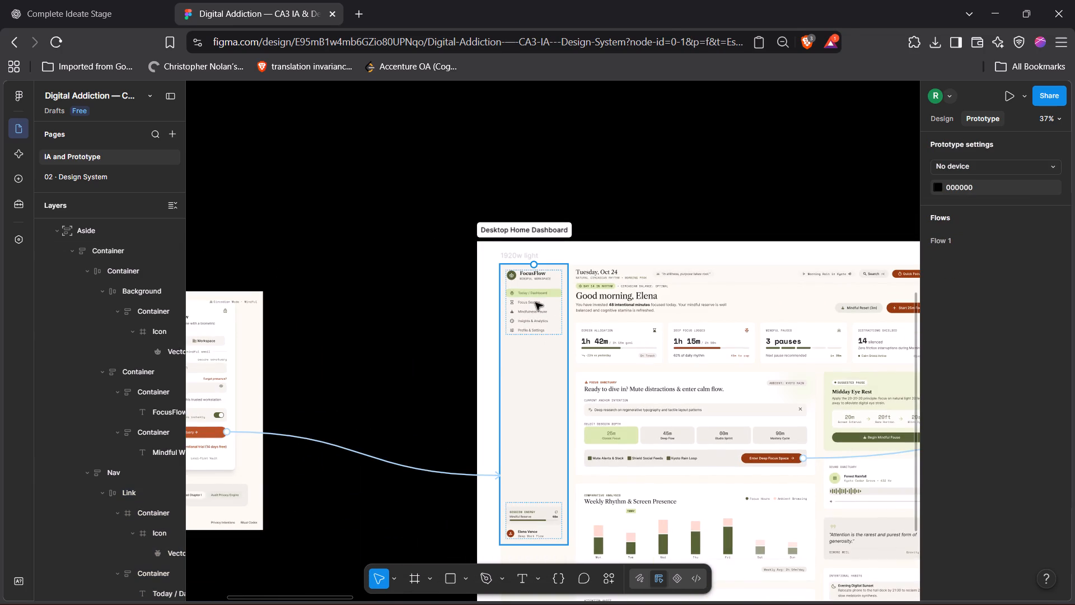
double_click(535, 302)
double_click(535, 302)
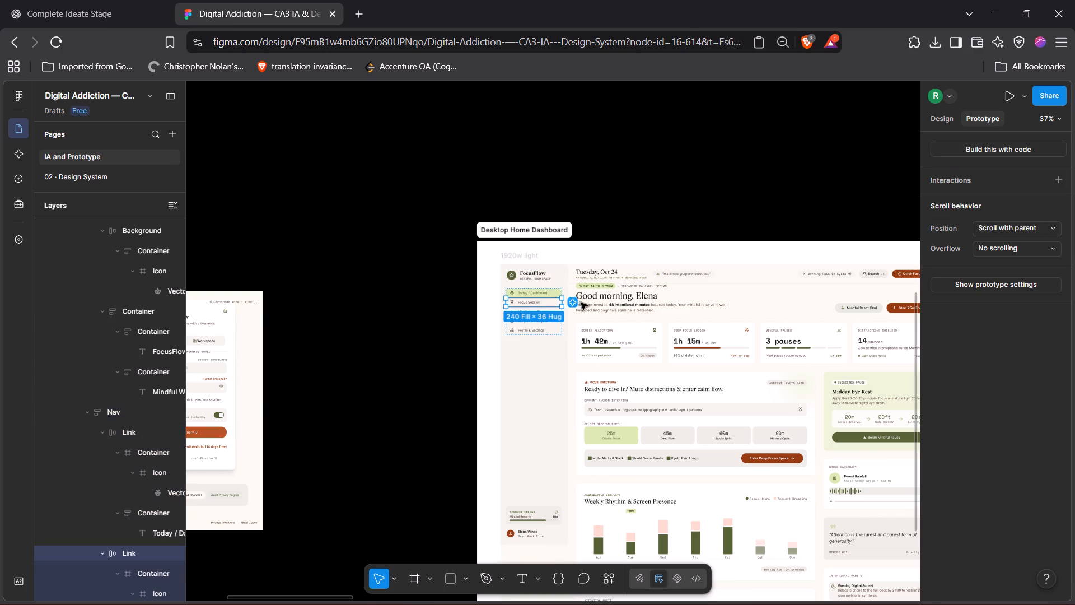
left_click_drag(536, 297, 691, 176)
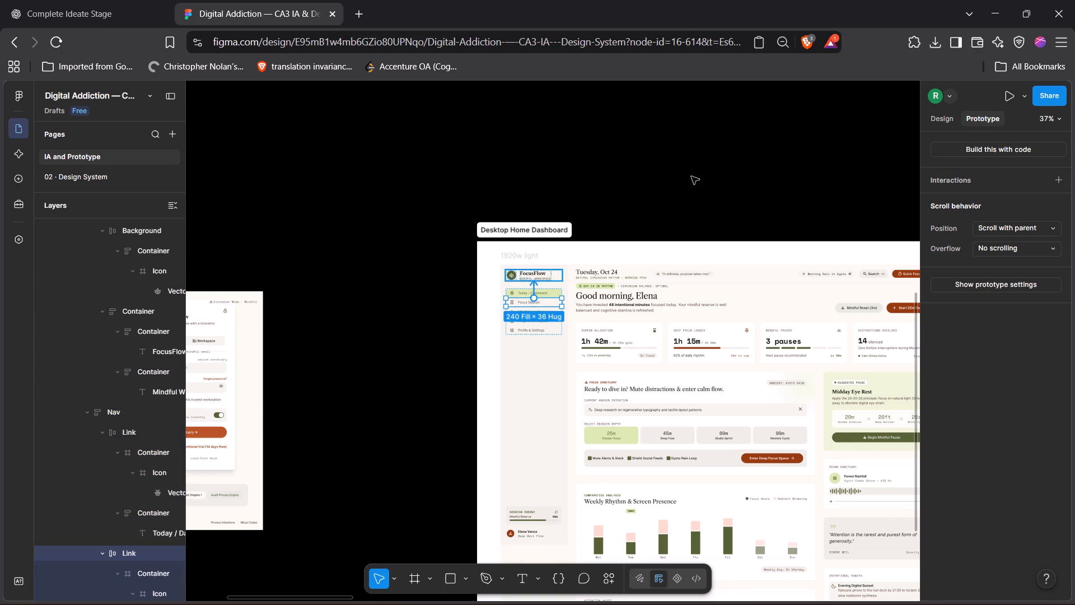
left_click_drag(691, 176, 743, 264)
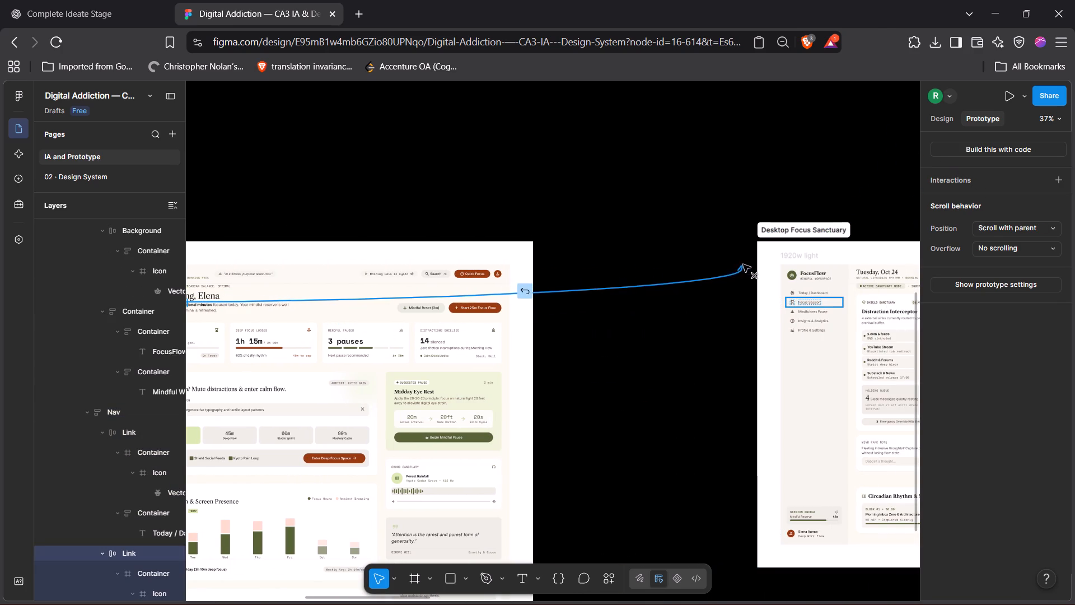
left_click_drag(743, 264, 760, 292)
left_click(688, 265)
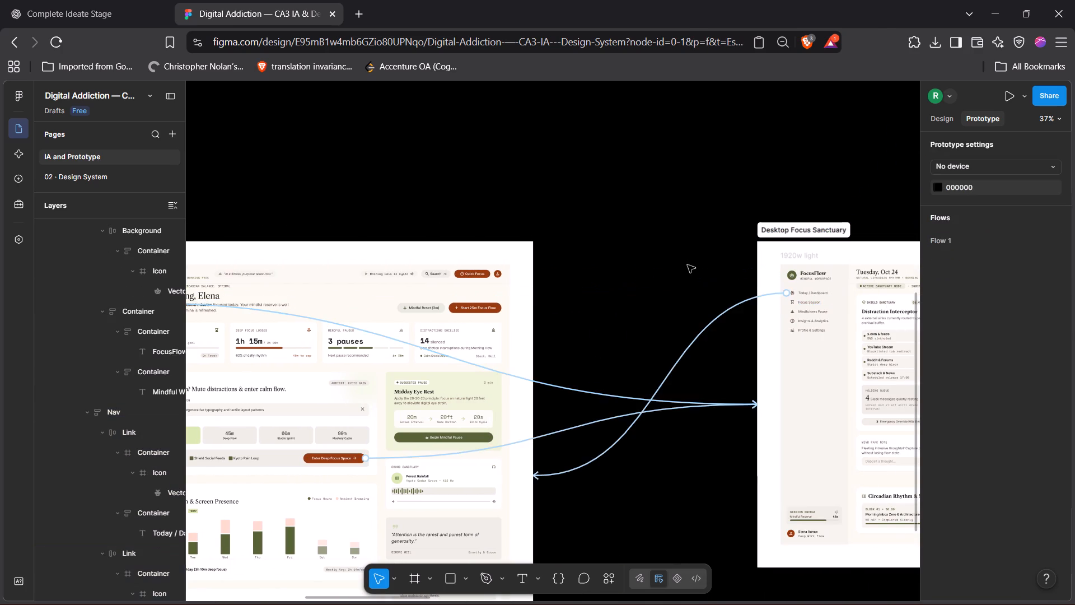
Add an on-click Navigate to interaction from the Mindfulness Pause sidebar link in Desktop Home Dashboard to the Mindful Pause frame.
scroll(688, 265, "right", 1)
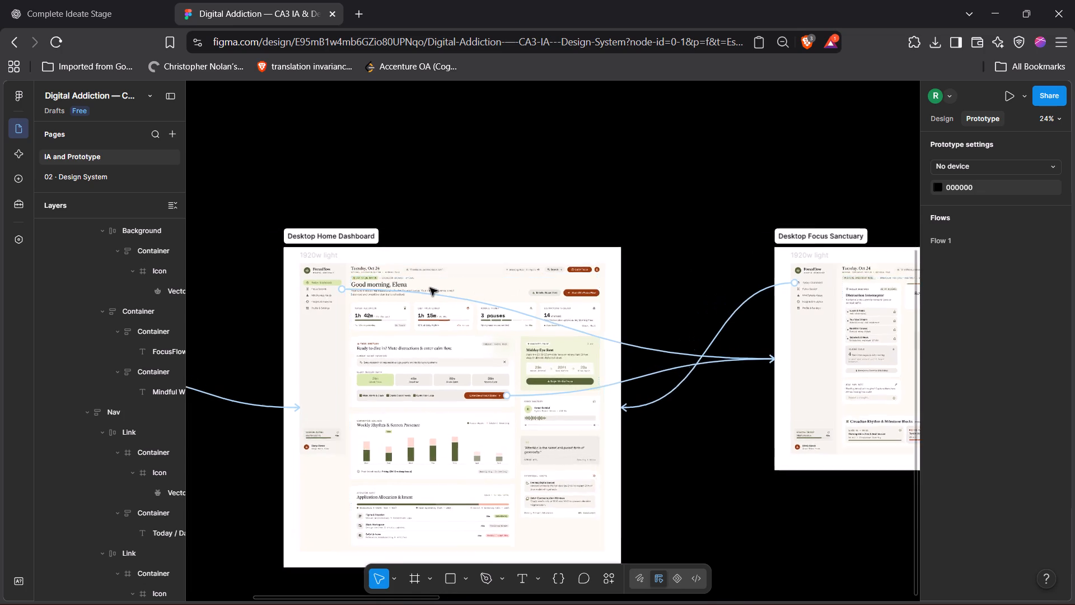
scroll(399, 325, "right", 1)
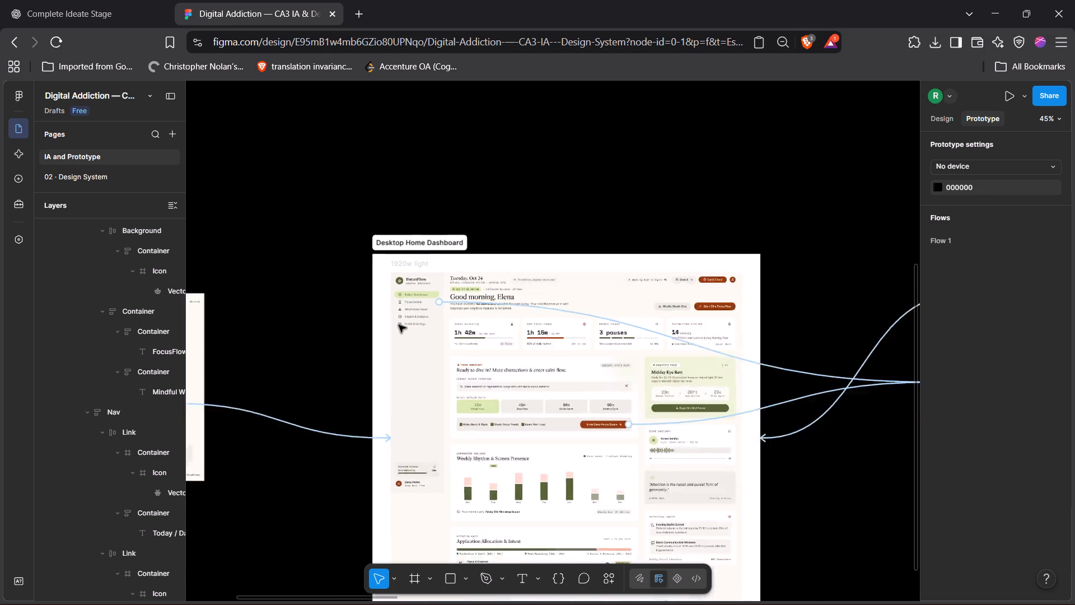
scroll(399, 325, "left", 1)
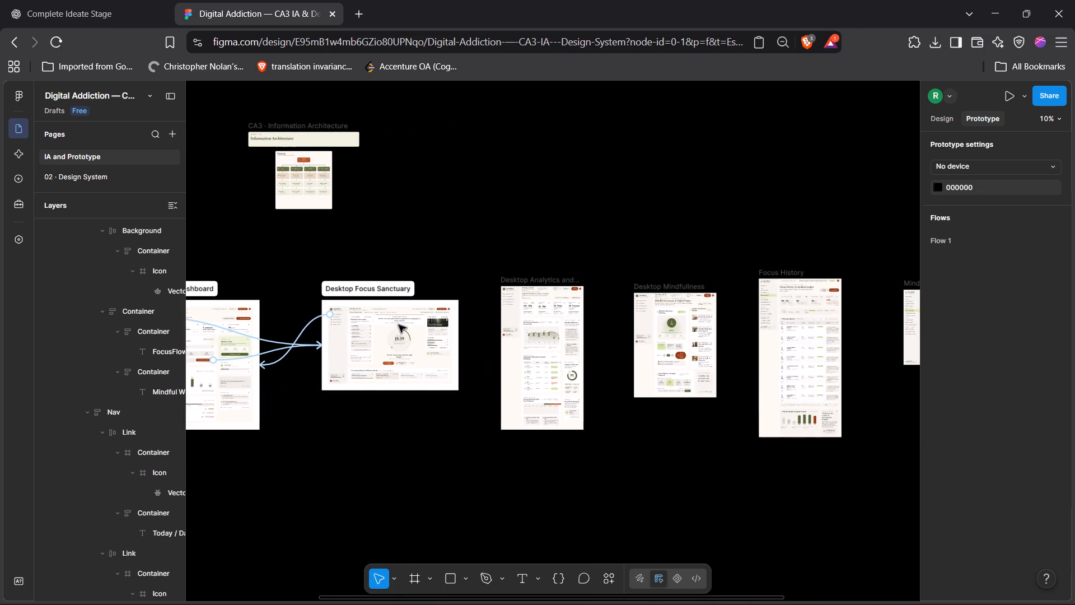
scroll(399, 325, "left", 1)
scroll(399, 325, "right", 1)
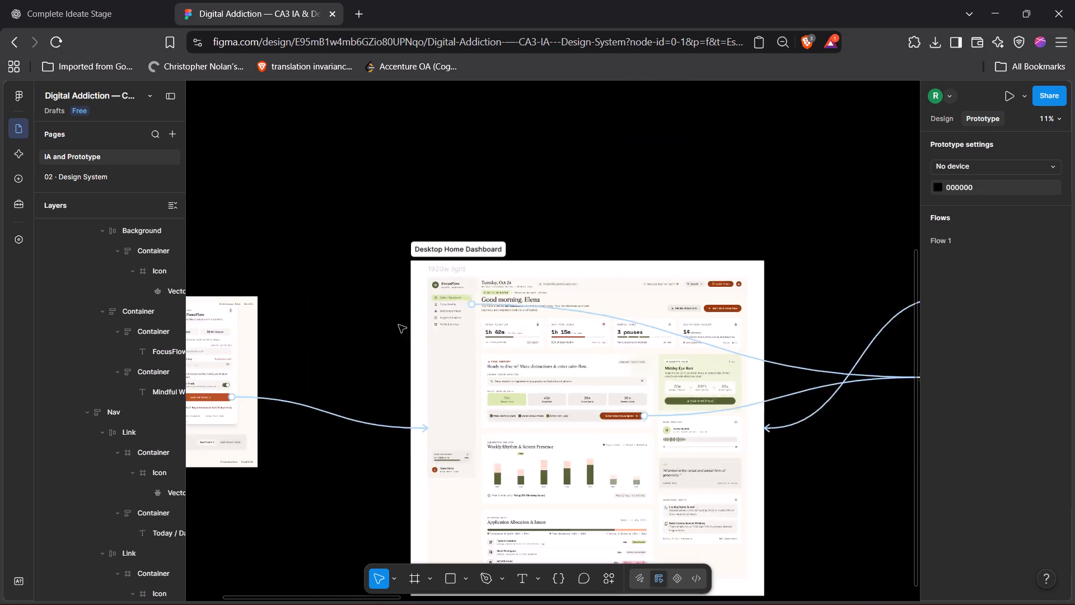
triple_click(564, 285)
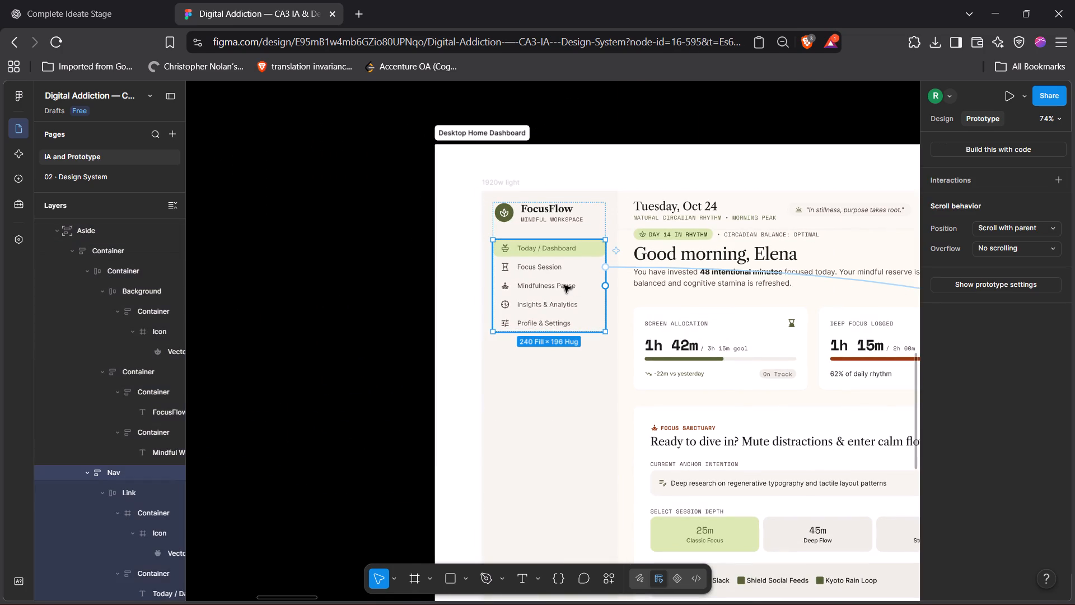
double_click(564, 285)
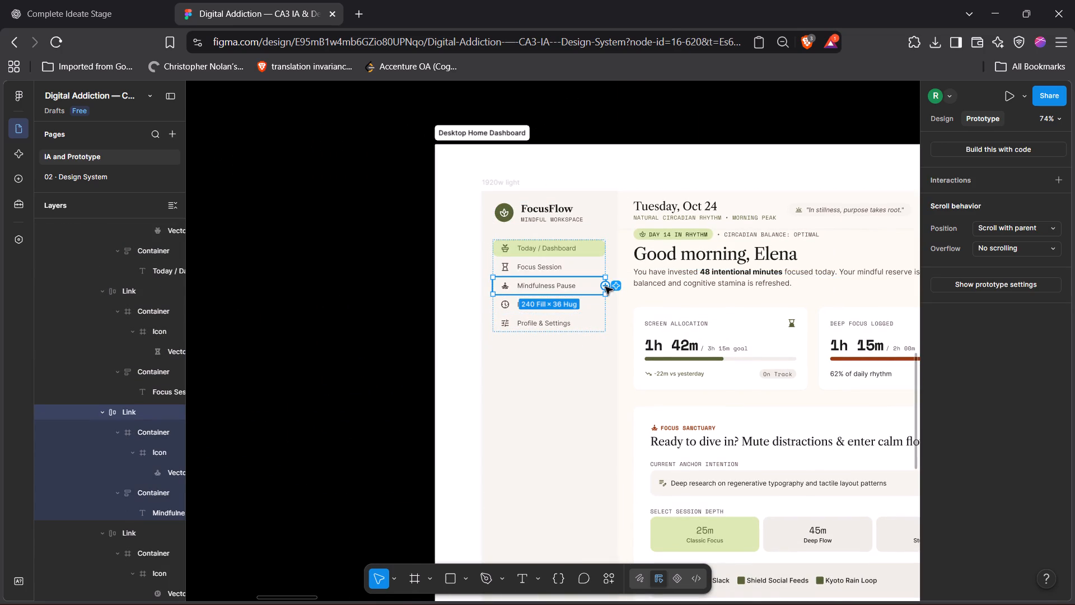
left_click(605, 287)
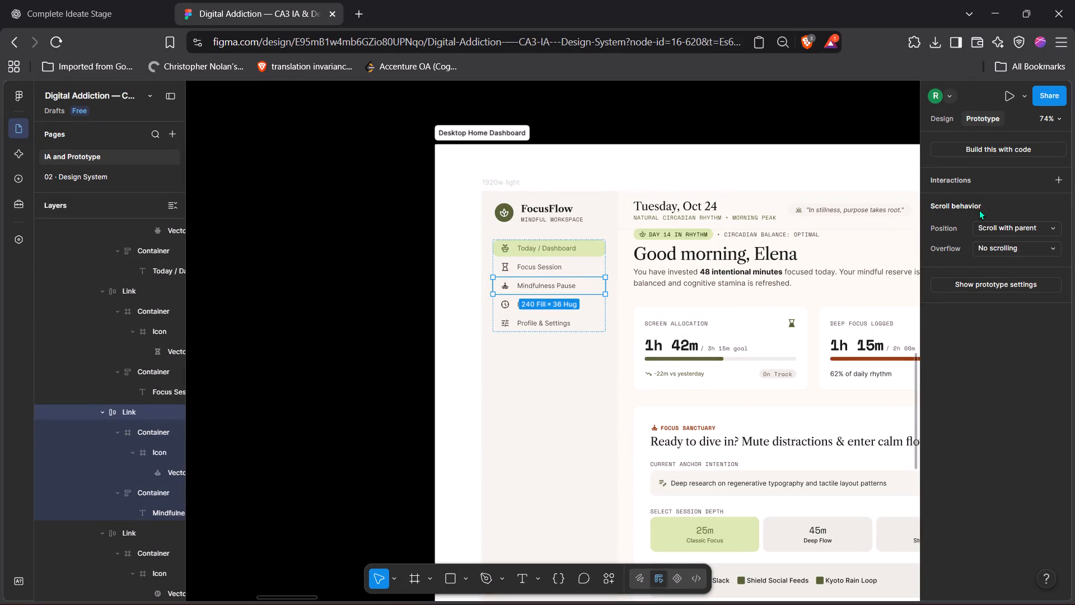
left_click(1062, 183)
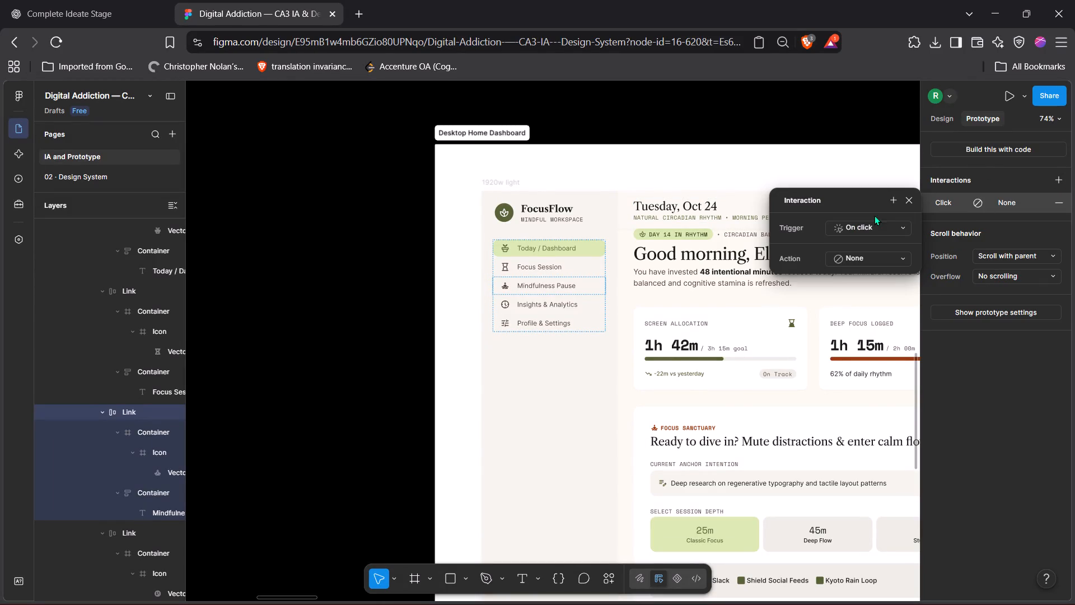
left_click(861, 262)
left_click(868, 284)
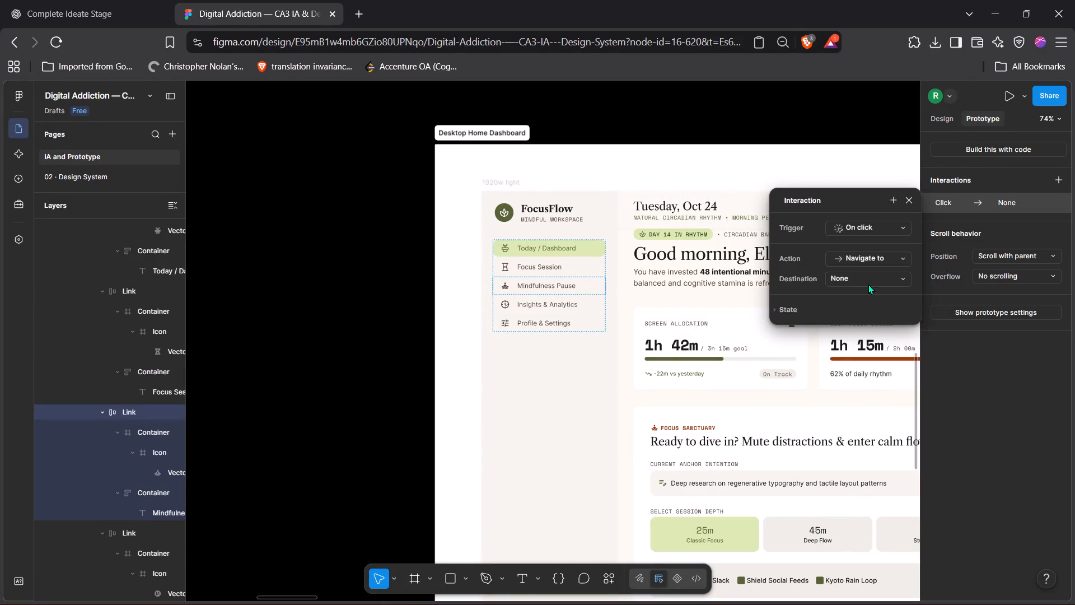
left_click(867, 281)
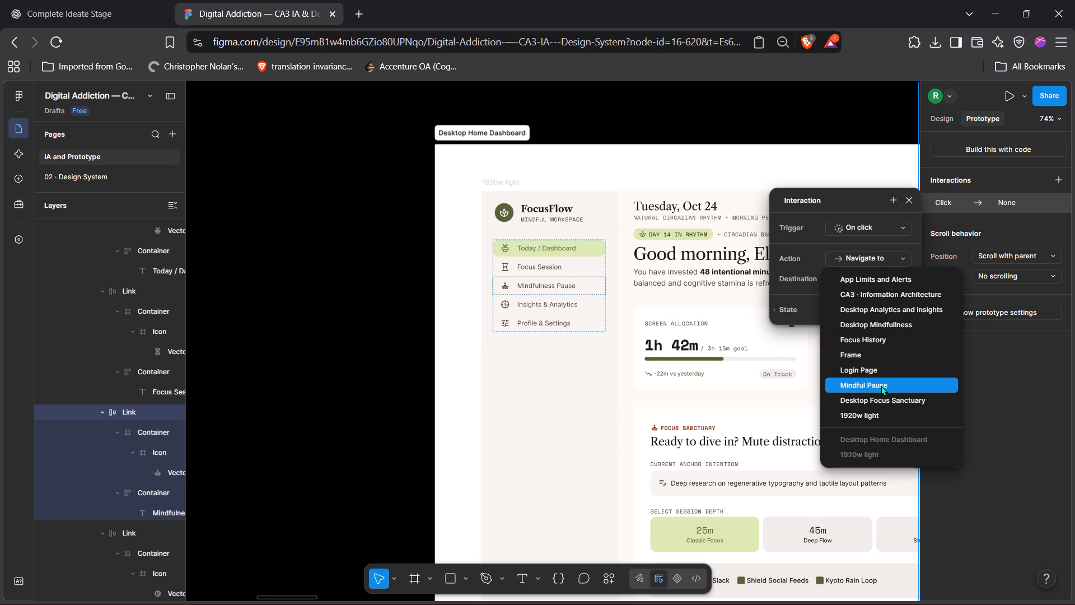
left_click(881, 385)
Add an on-click Navigate to interaction from the dashboard's Insights & Analytics sidebar link to the Desktop Analytics and Insights frame.
left_click(581, 308)
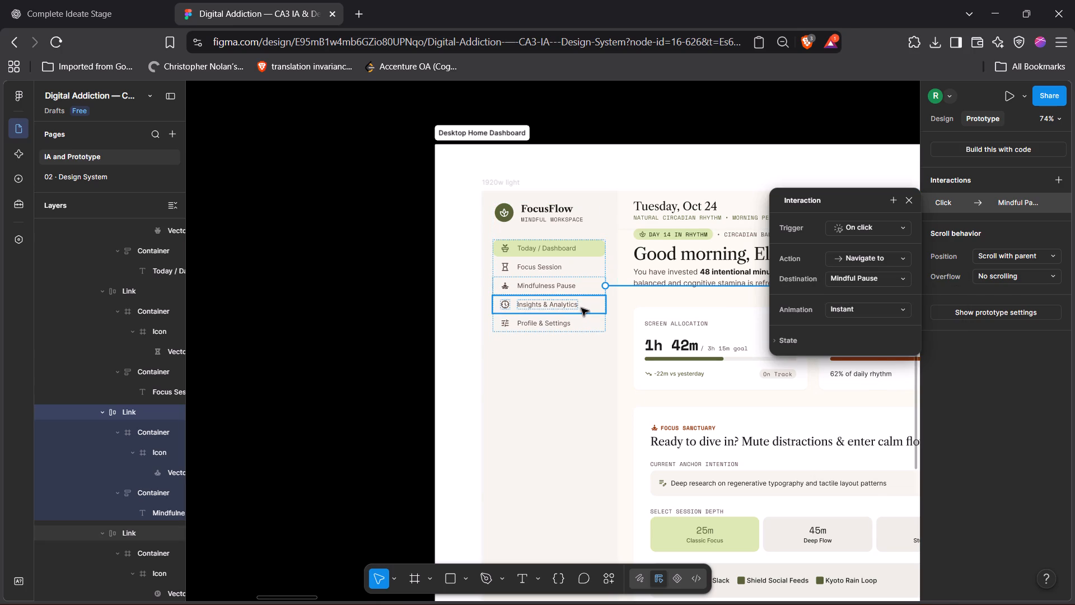
left_click(1057, 178)
left_click(859, 257)
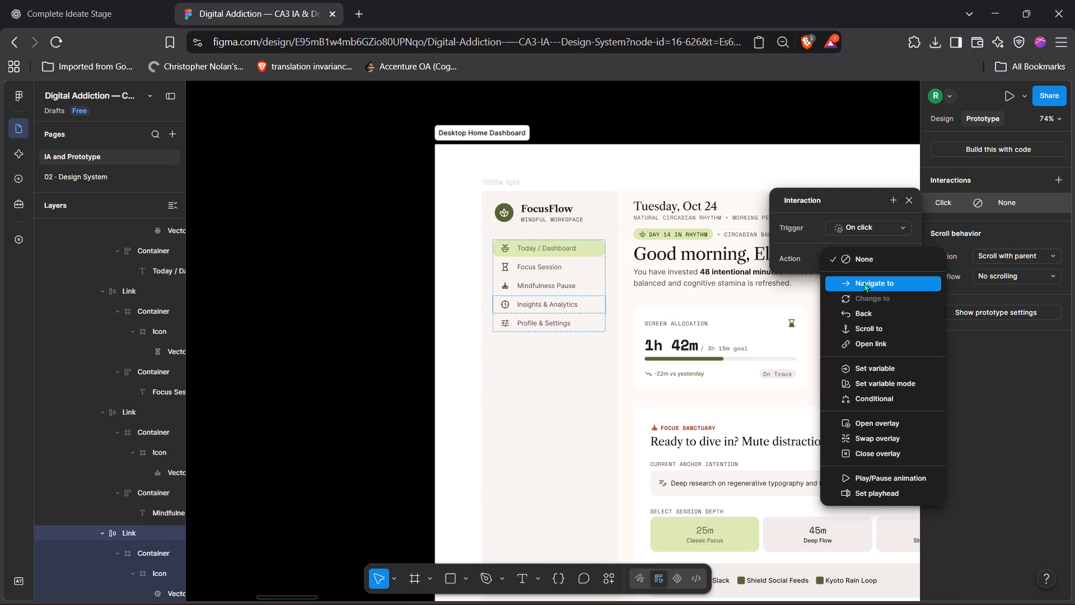
left_click(864, 282)
left_click(859, 276)
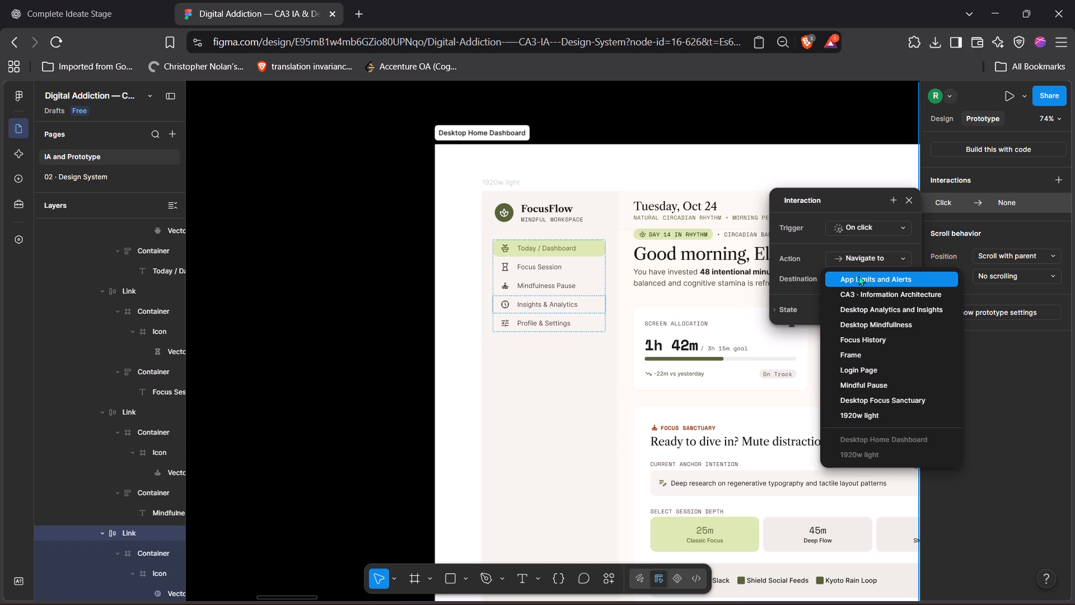
left_click(868, 305)
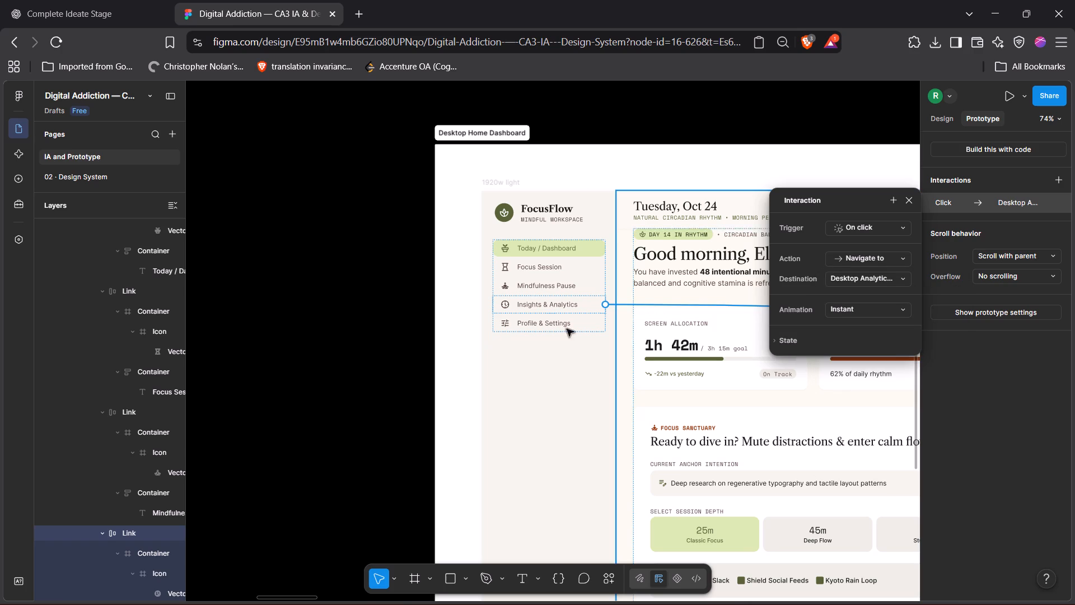
Add an on-click Navigate to interaction from the Profile & Settings sidebar link in Desktop Home Dashboard to the App Limits and Alerts frame.
left_click(557, 329)
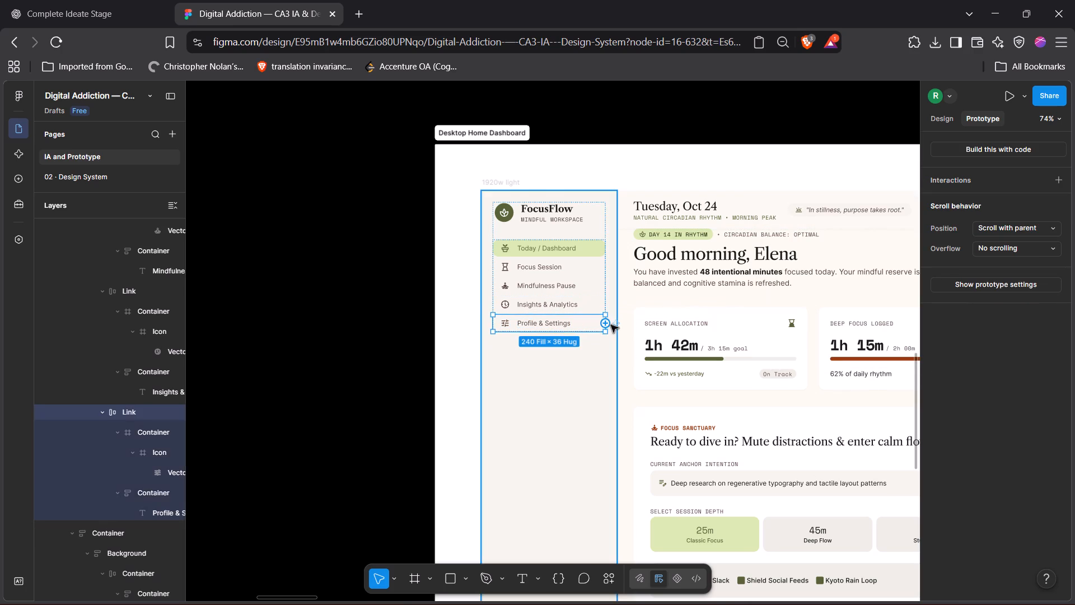
left_click(606, 324)
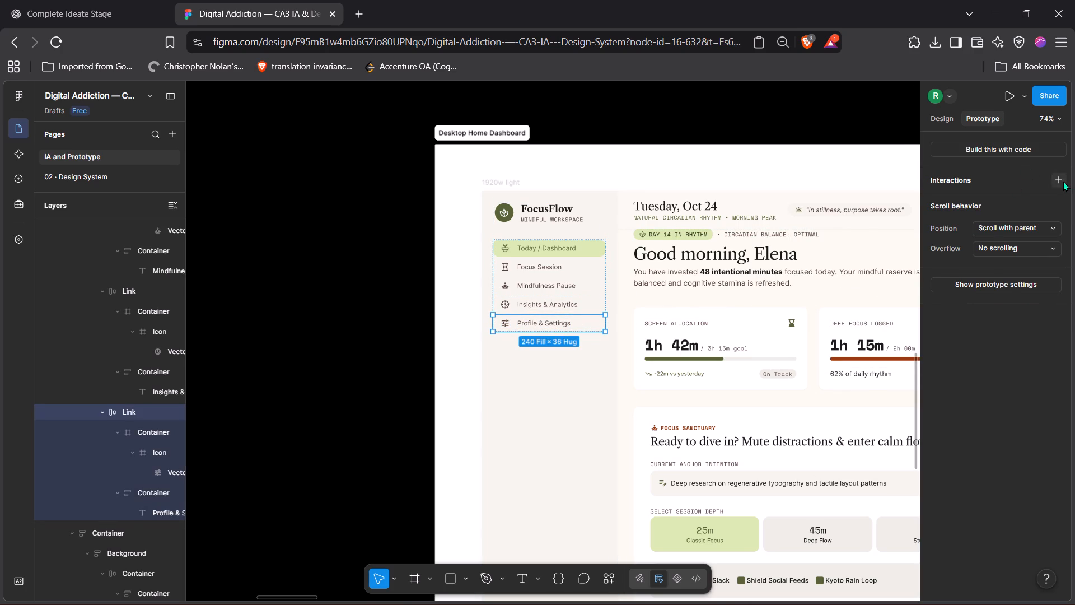
left_click(1063, 181)
left_click(871, 253)
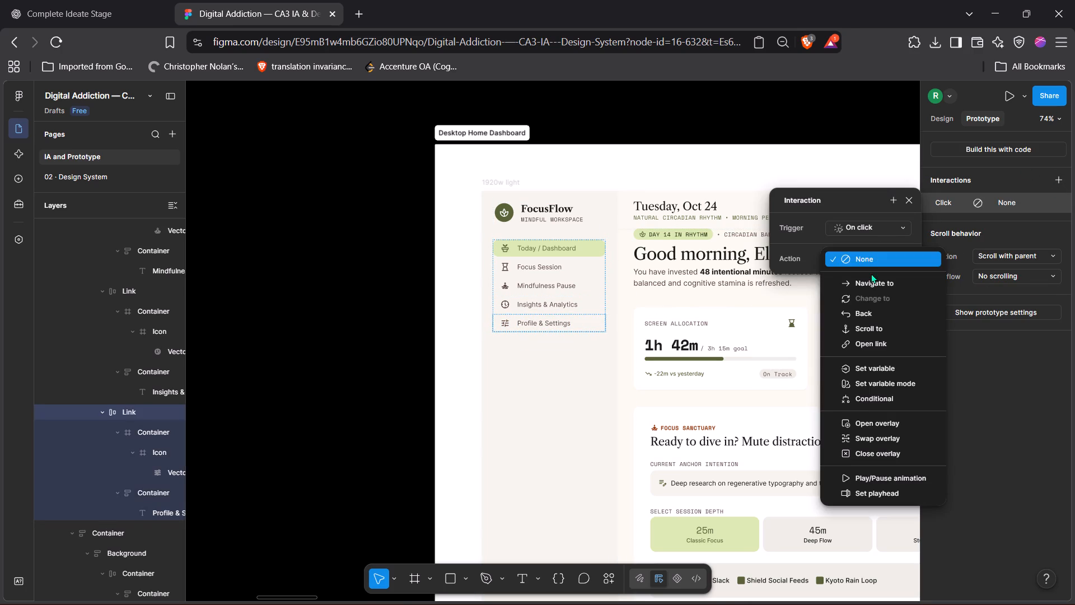
left_click(872, 283)
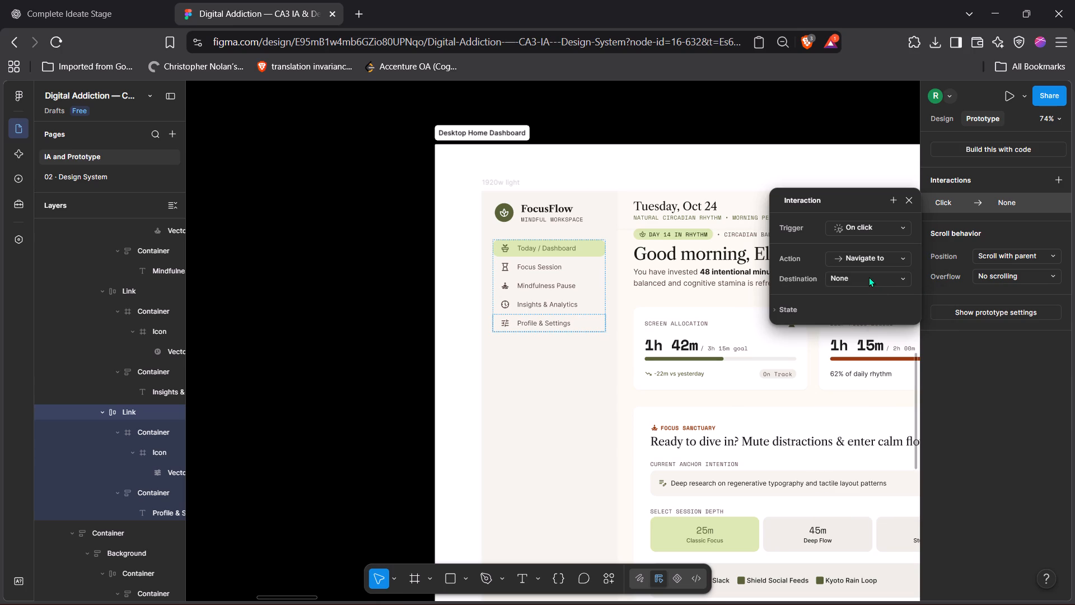
left_click(869, 277)
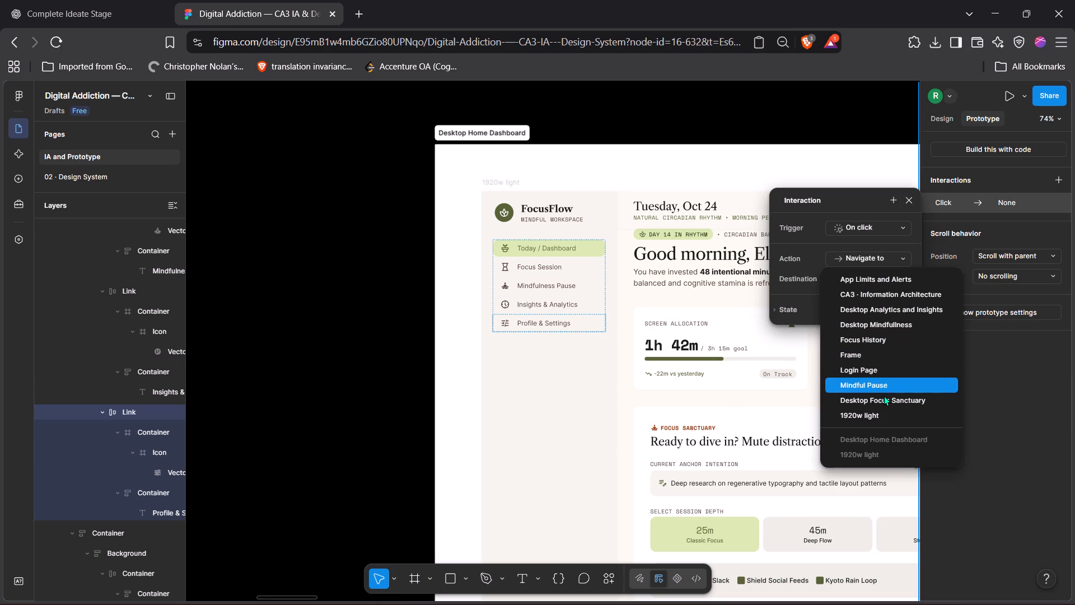
left_click(884, 278)
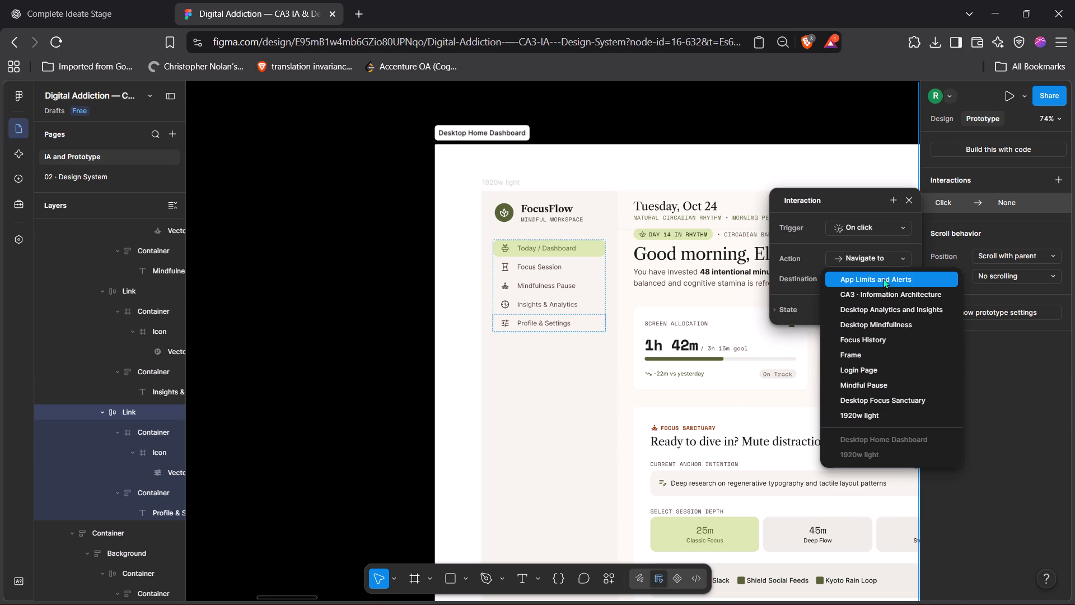
Connect the Quick Focus header button in Desktop Home Dashboard to the Desktop Focus Sanctuary frame with an on-click Navigate to interaction.
left_click(804, 138)
scroll(804, 138, "left", 6)
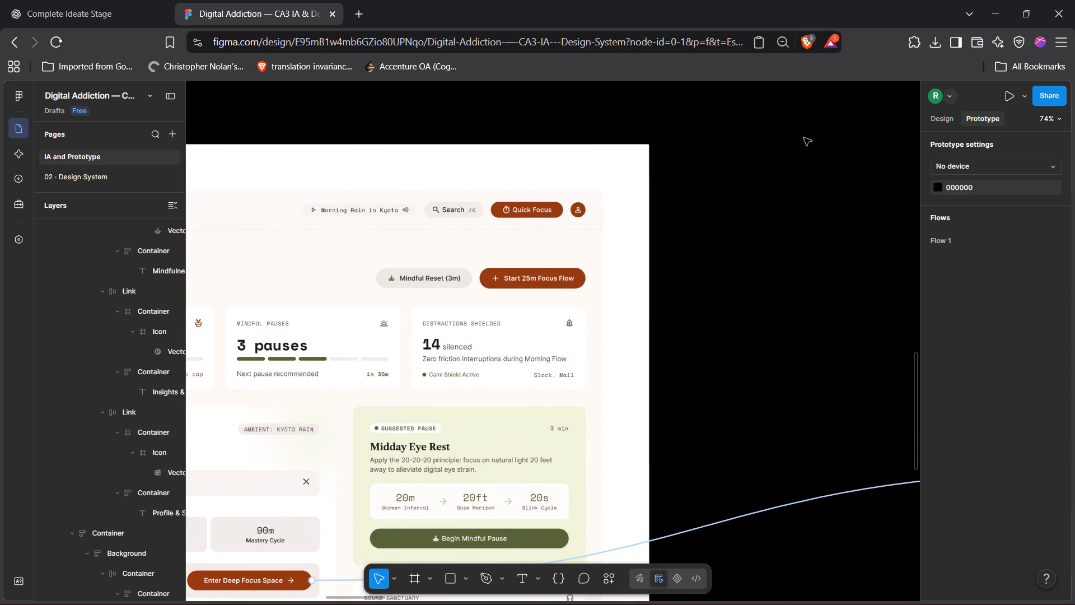
left_click(532, 210)
double_click(532, 210)
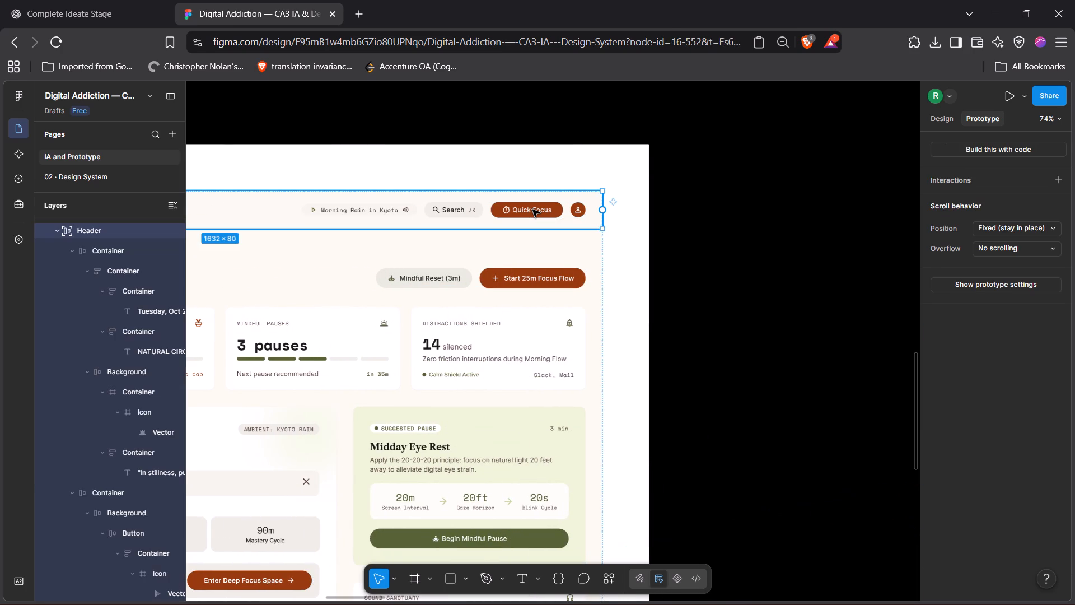
double_click(532, 210)
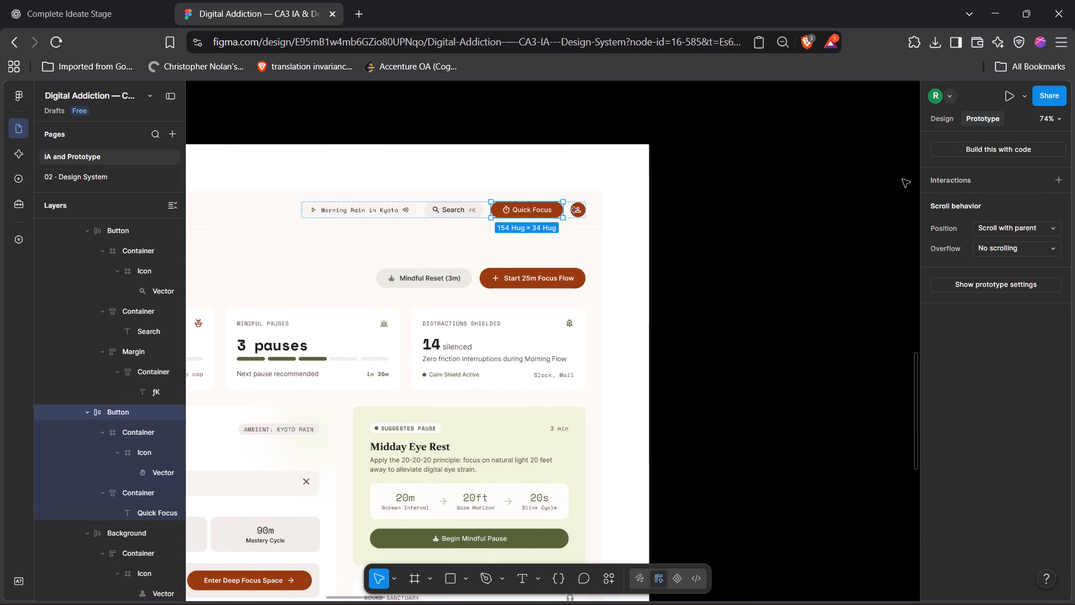
left_click(1059, 182)
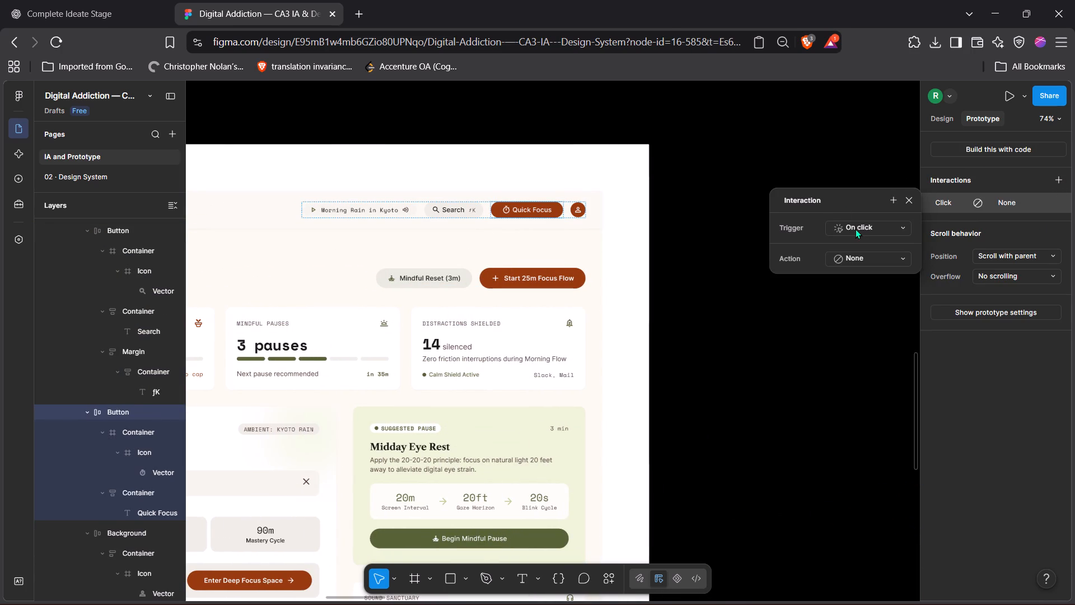
left_click(856, 258)
left_click(862, 283)
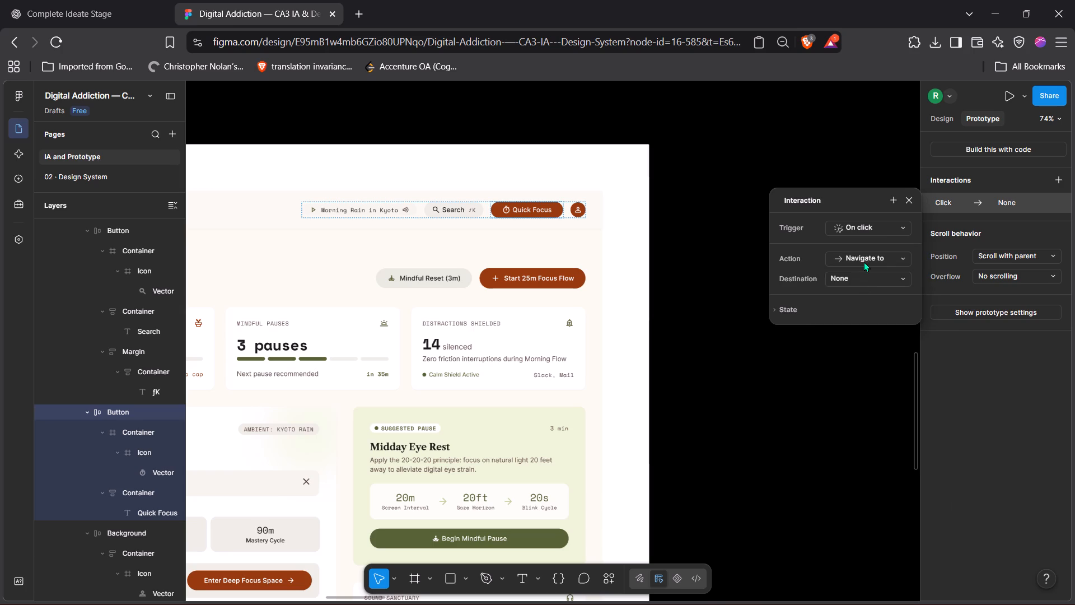
left_click(856, 276)
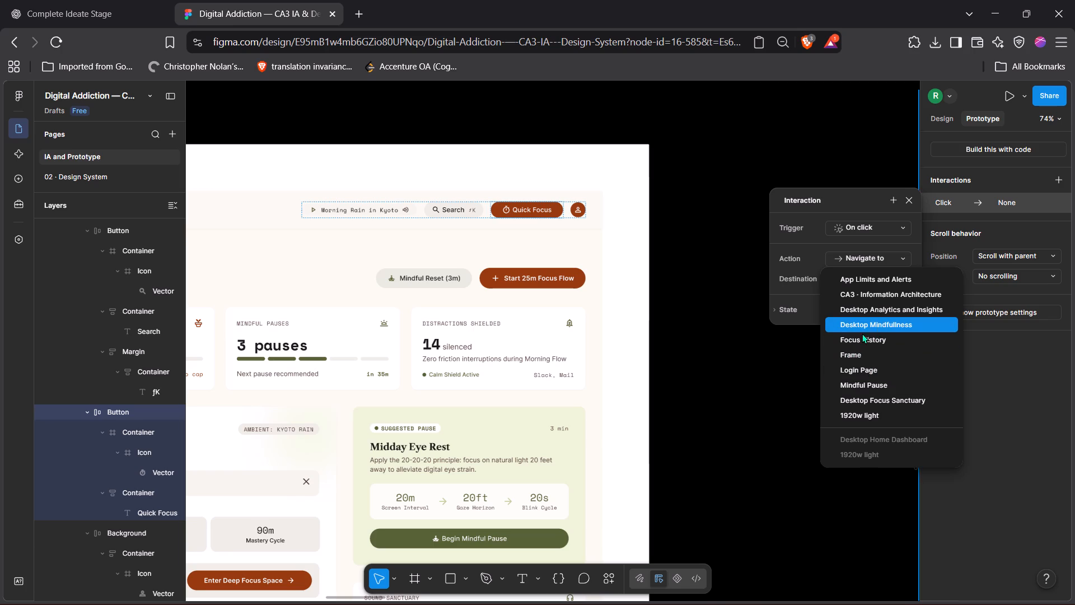
left_click(748, 403)
scroll(748, 403, "left", 2)
scroll(748, 403, "right", 1)
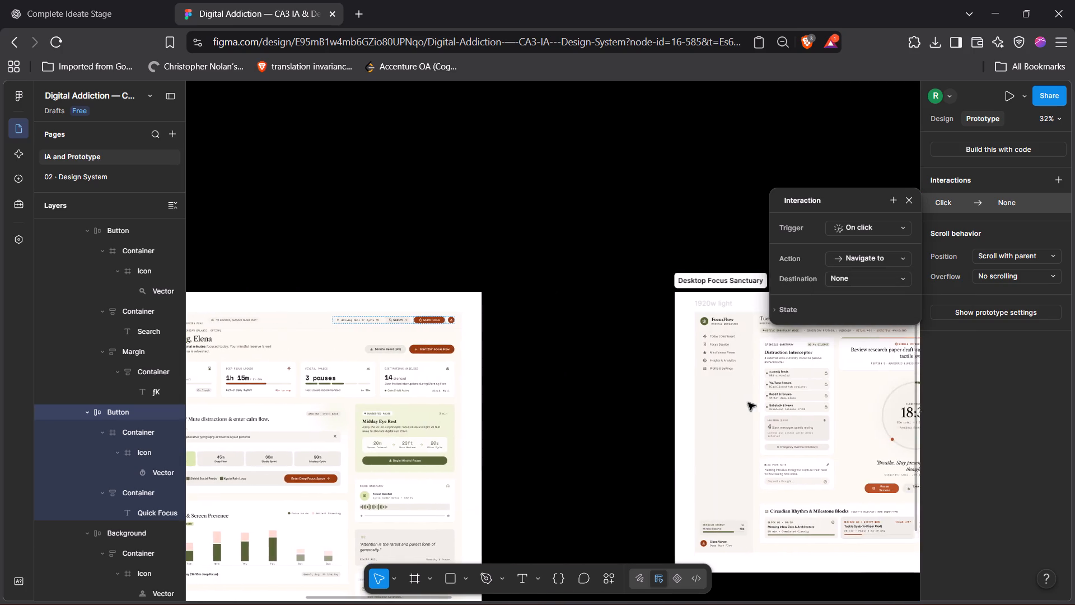
scroll(748, 403, "right", 1)
left_click(543, 323)
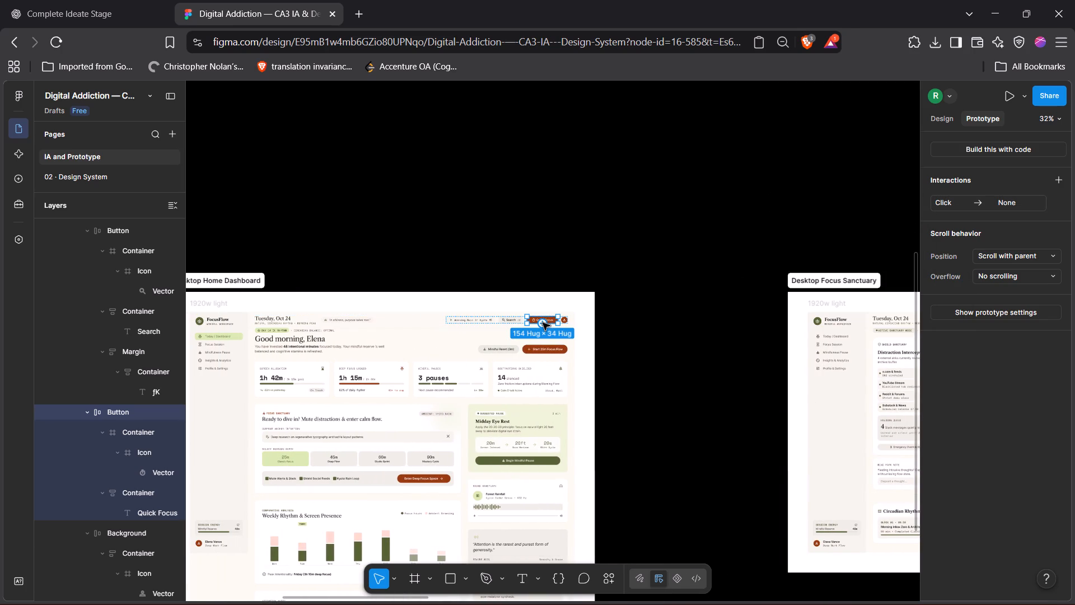
left_click_drag(543, 323, 783, 319)
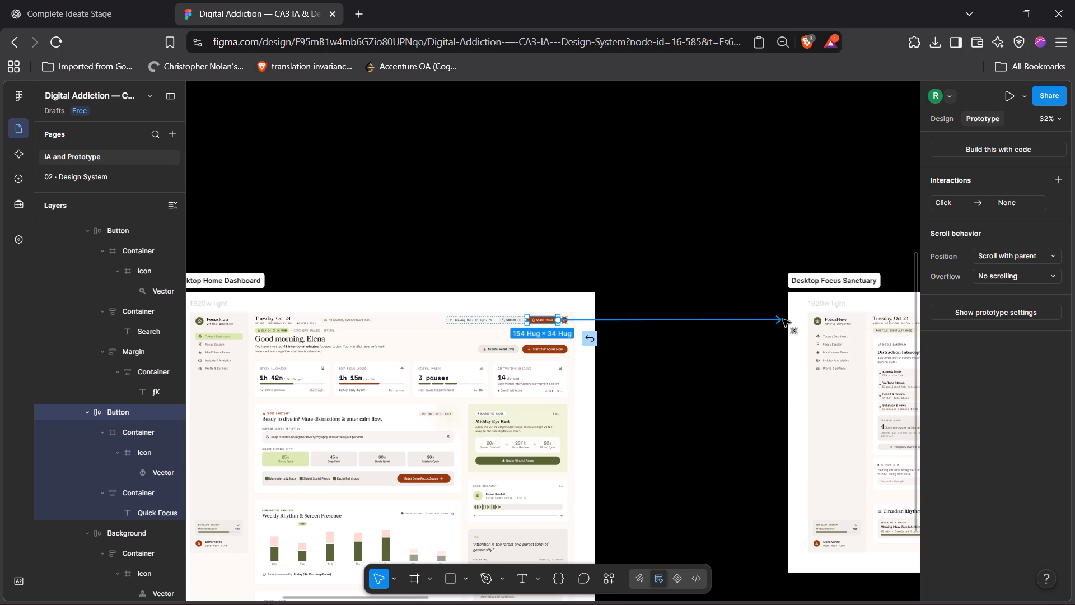
left_click_drag(783, 319, 791, 322)
left_click(668, 291)
Add an on-click Navigate to interaction to the Focus Session sidebar link in Desktop Focus Sanctuary, leaving its destination as None.
scroll(668, 291, "left", 1)
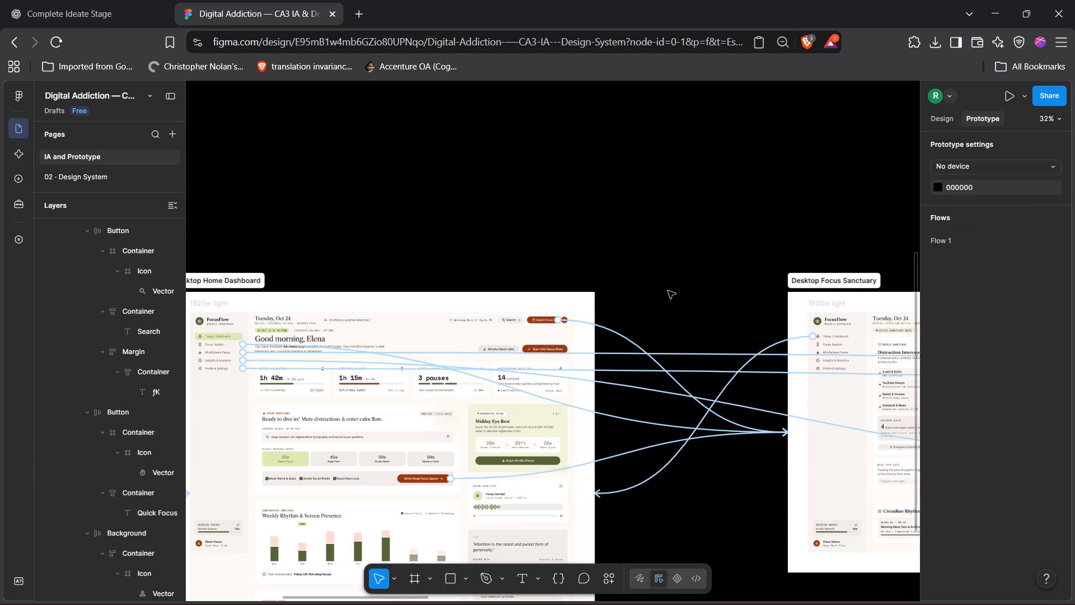
scroll(668, 291, "left", 3)
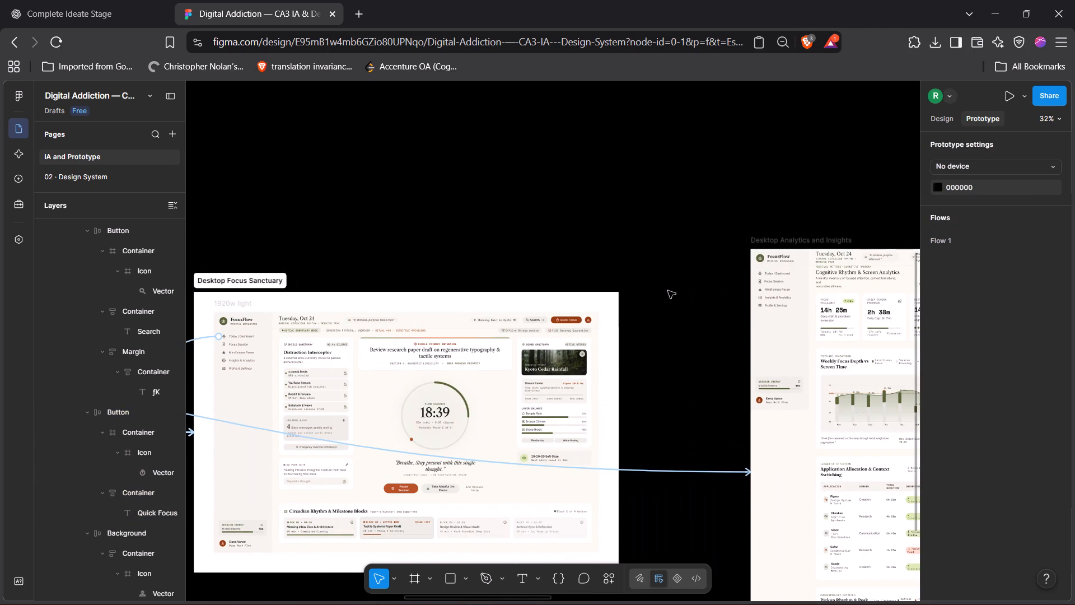
scroll(668, 291, "right", 2)
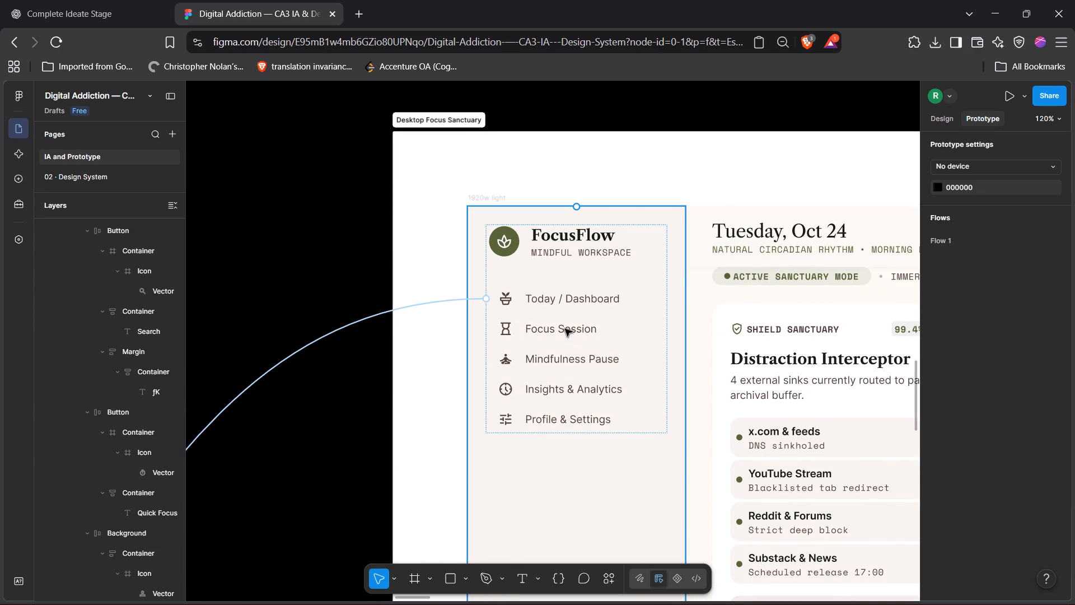
double_click(565, 329)
double_click(565, 329)
double_click(565, 329)
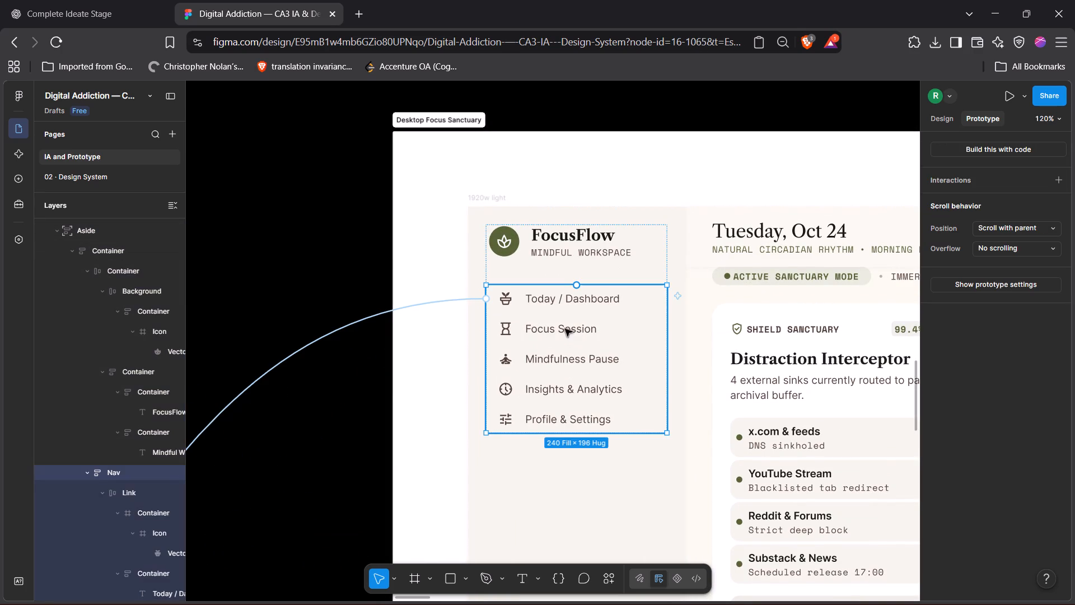
left_click(1051, 178)
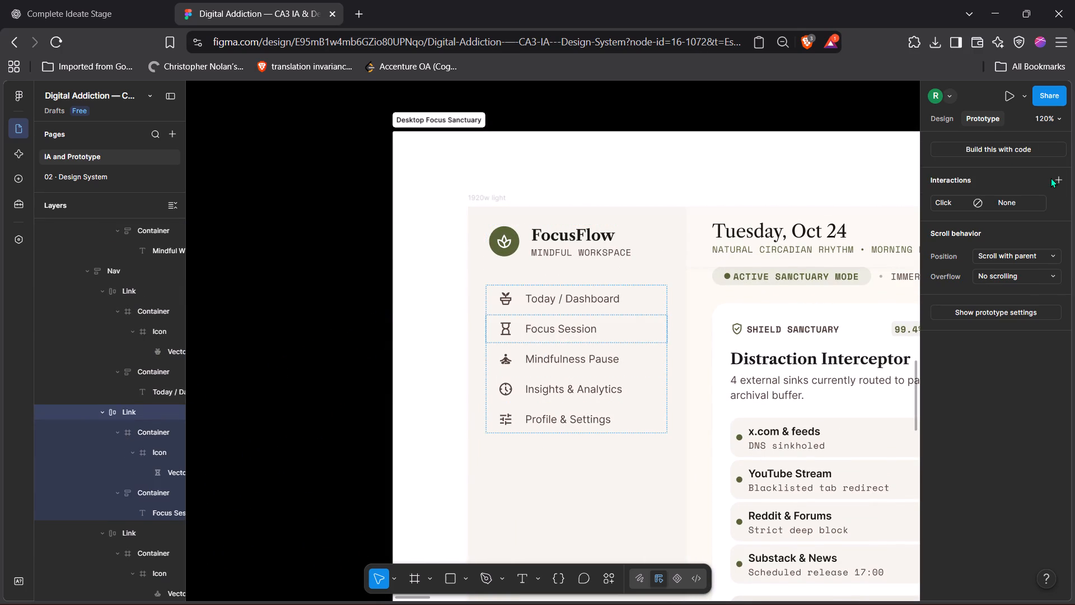
left_click(1003, 201)
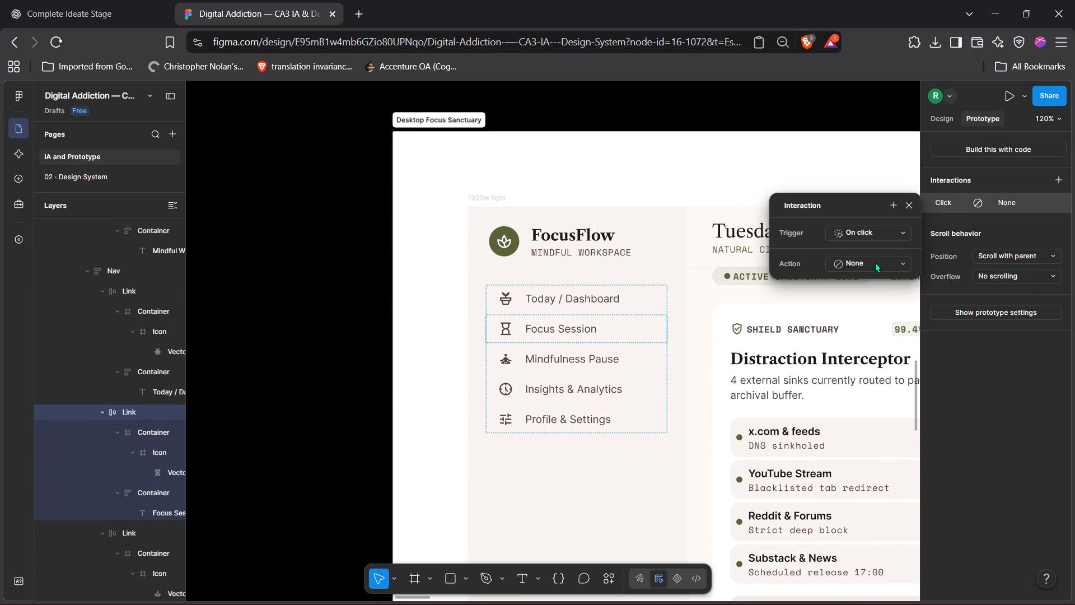
left_click(875, 262)
left_click(871, 286)
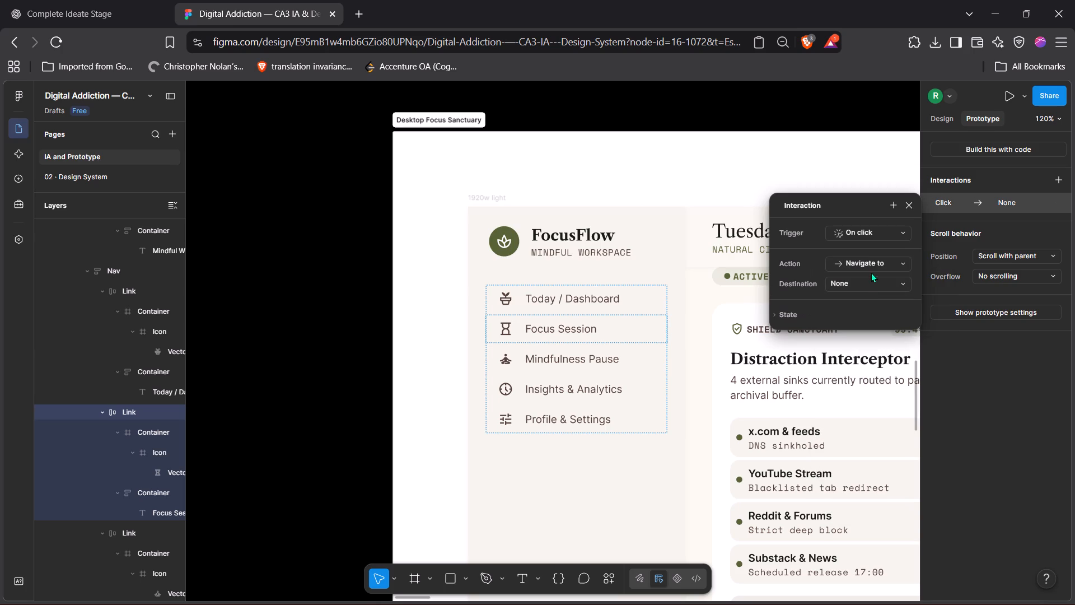
left_click(868, 285)
scroll(870, 366, "down", 1)
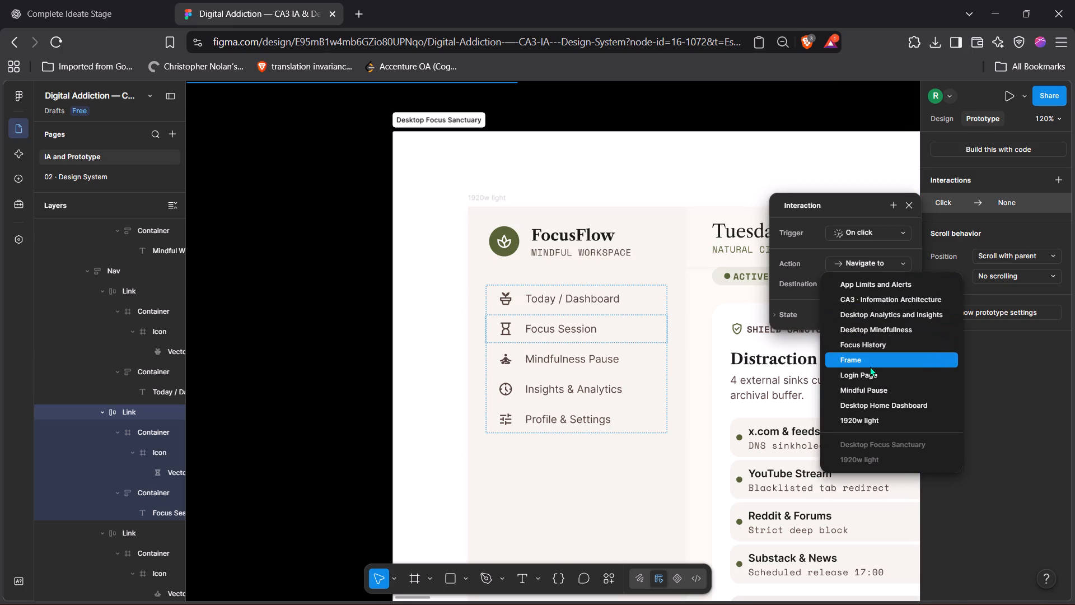
scroll(870, 366, "down", 1)
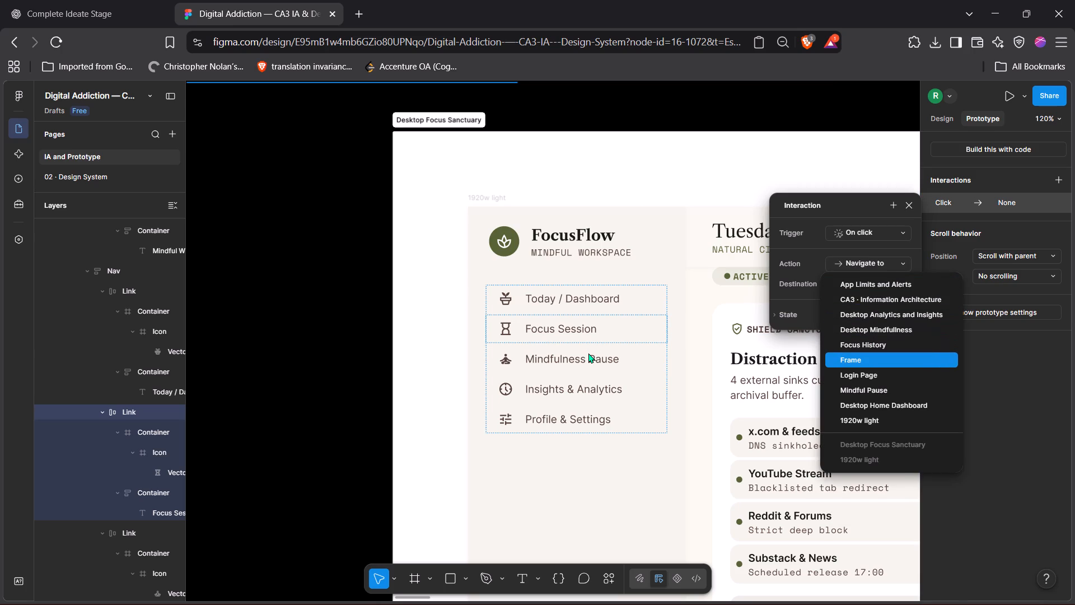
left_click(588, 353)
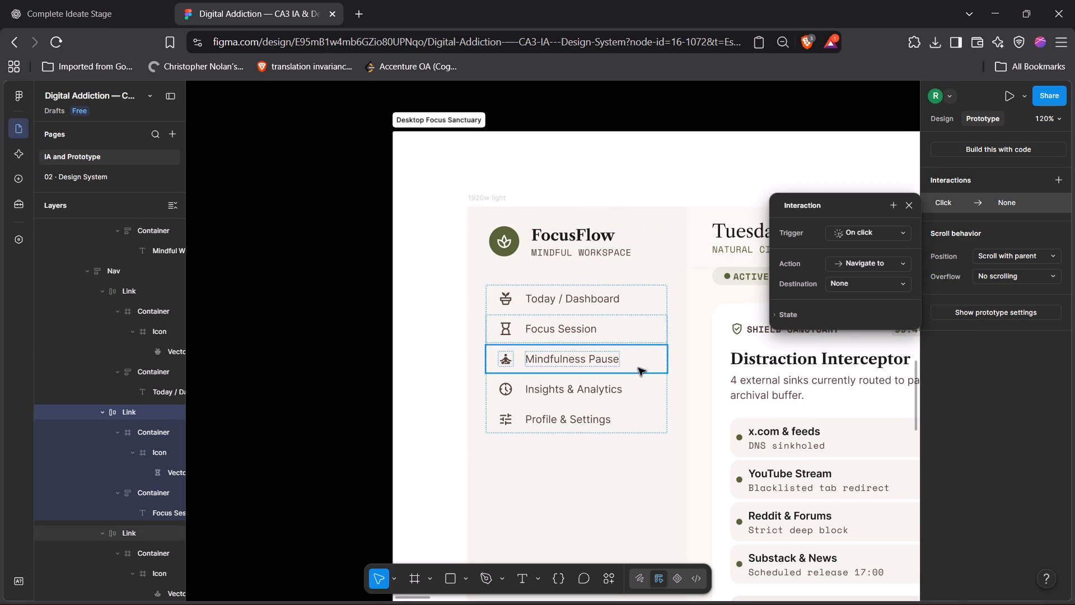
Add an on-click Navigate to interaction from the Mindfulness Pause sidebar link in Desktop Focus Sanctuary to the Desktop Mindfullness frame.
left_click(638, 368)
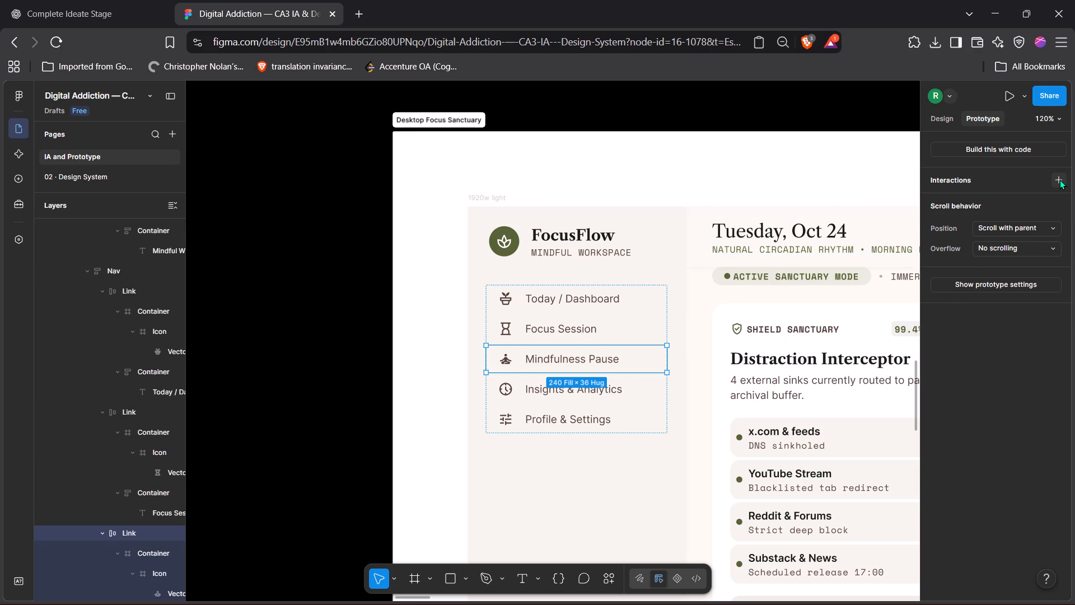
left_click(1060, 179)
left_click(864, 261)
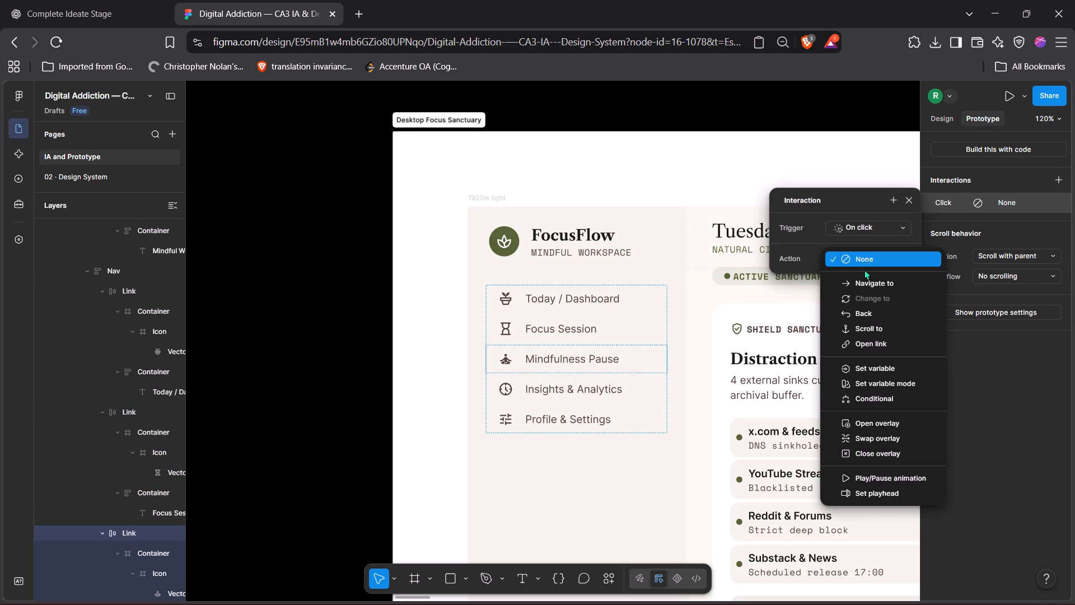
left_click(864, 280)
left_click(864, 280)
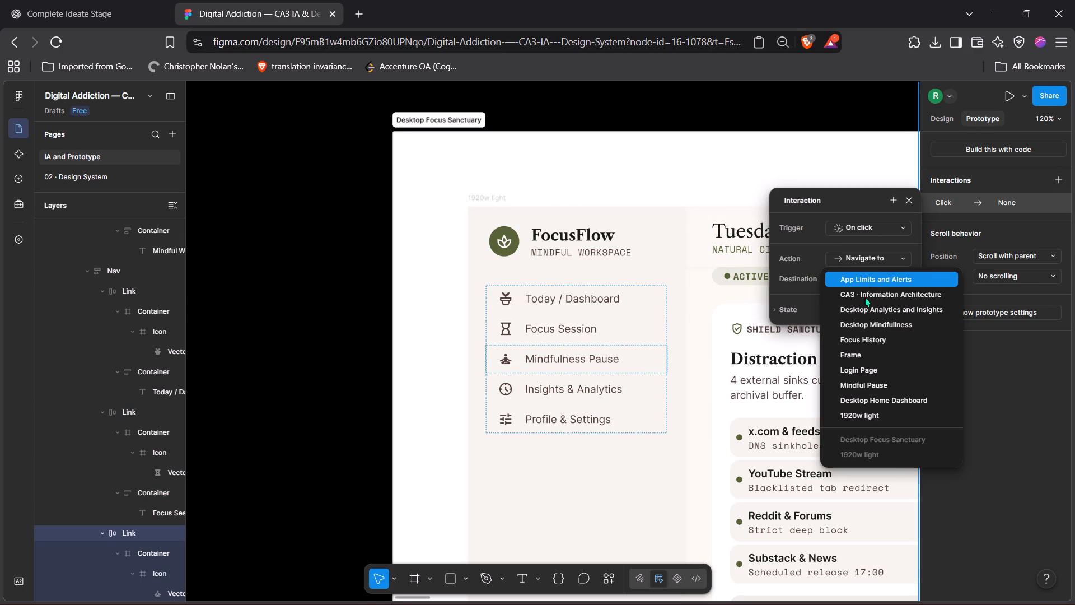
left_click(871, 322)
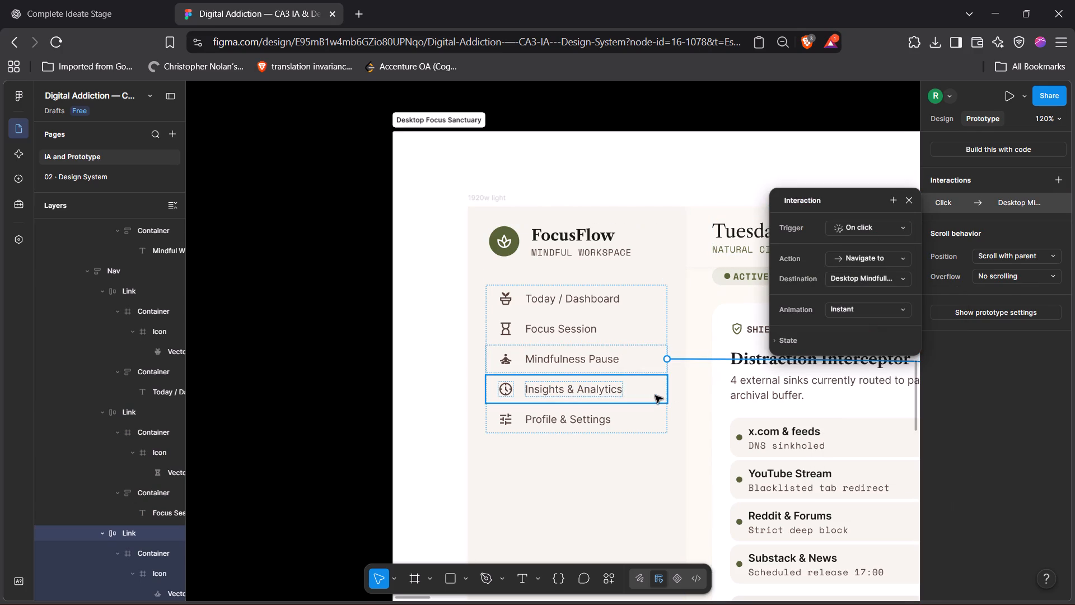
Add an on-click Navigate to interaction from the Insights & Analytics sidebar link in Desktop Focus Sanctuary to Desktop Analytics and Insights.
left_click(655, 395)
left_click(1062, 183)
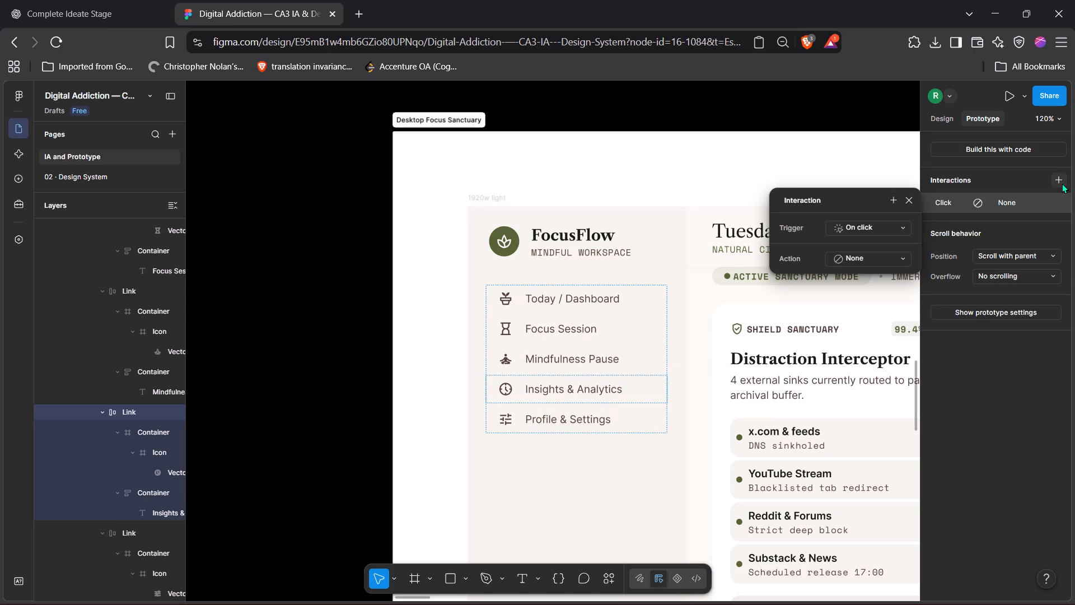
left_click(867, 253)
left_click(866, 276)
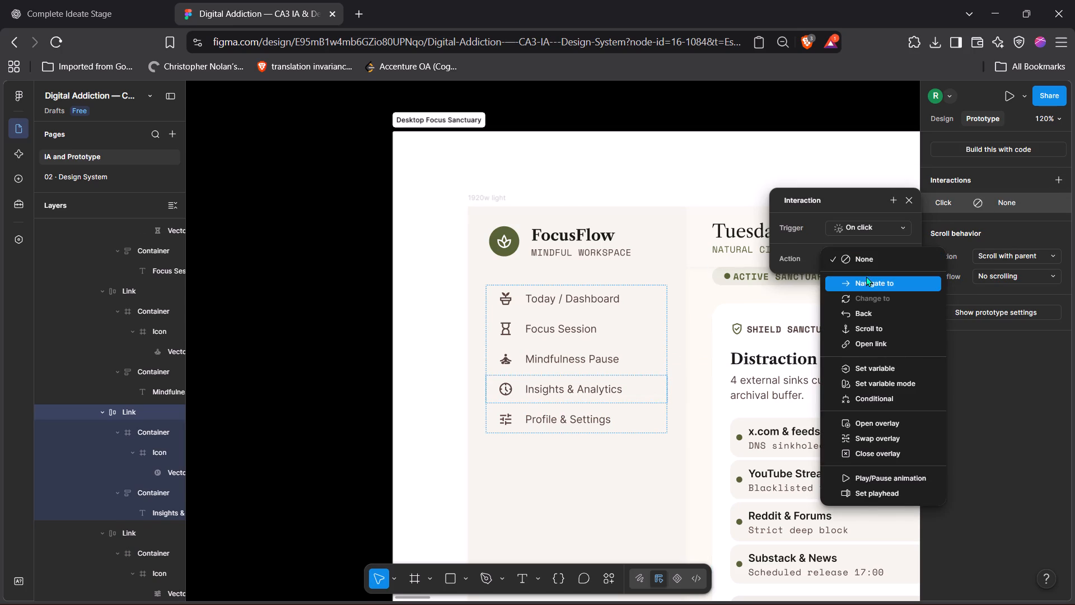
left_click(866, 277)
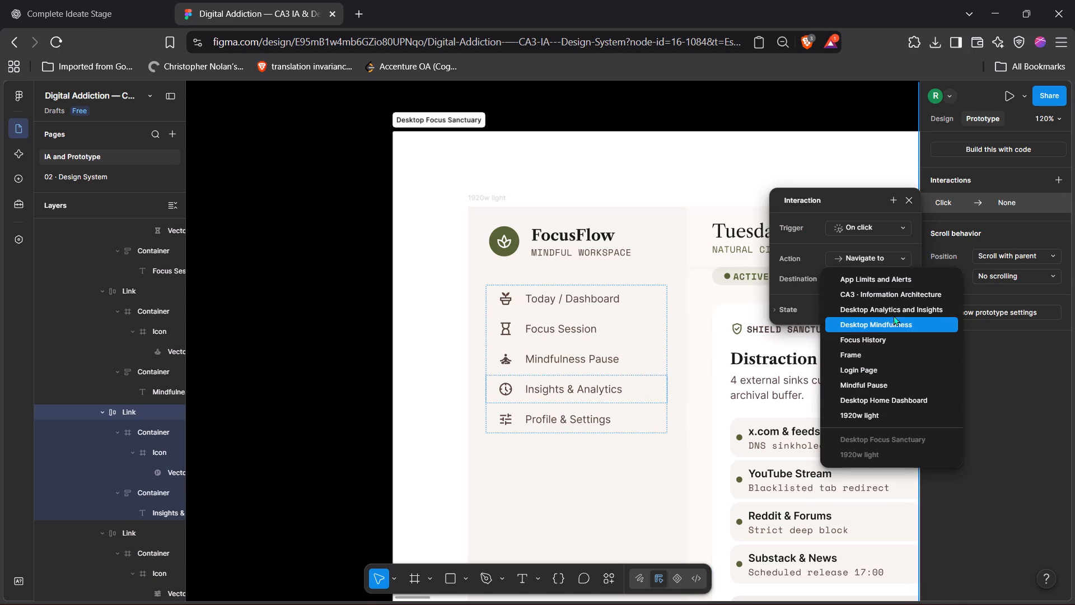
left_click(897, 310)
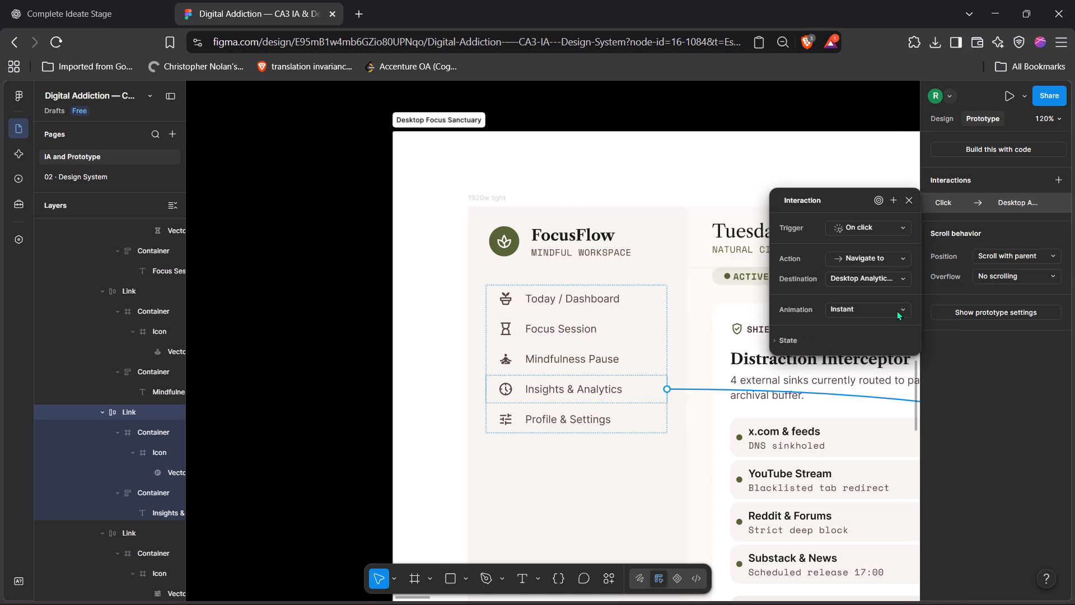
Add an on-click Navigate to interaction from the Profile & Settings sidebar link in Desktop Focus Sanctuary to App Limits and Alerts.
left_click(654, 422)
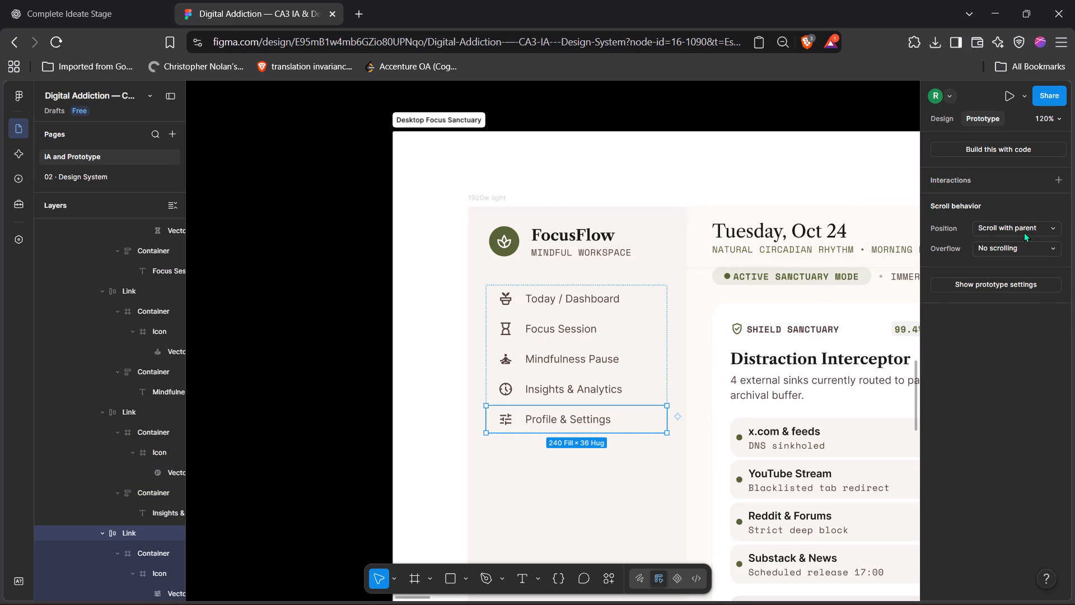
left_click(1059, 178)
double_click(847, 226)
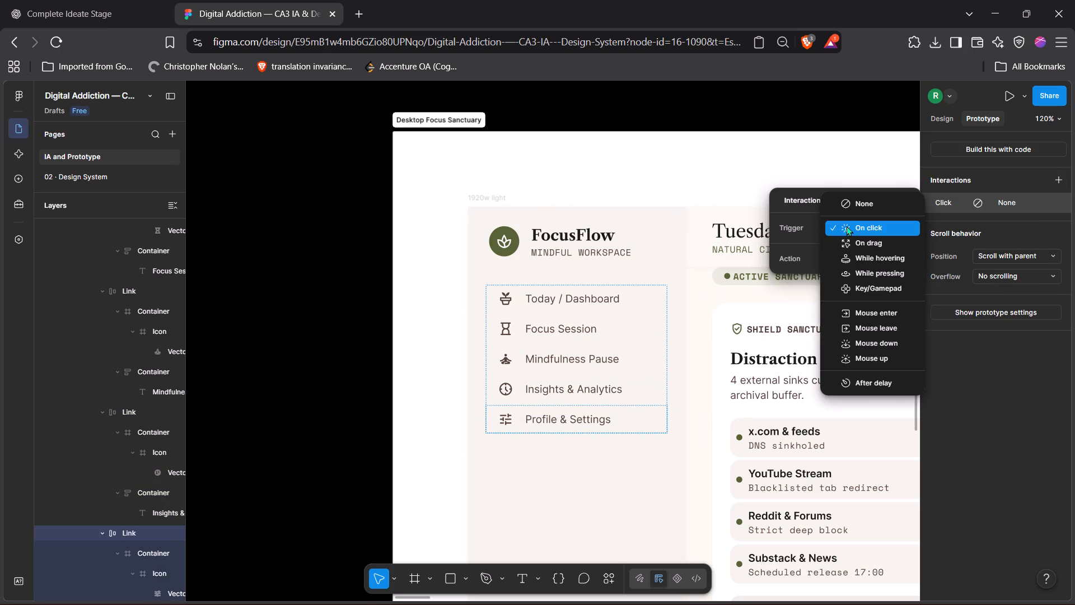
left_click(856, 262)
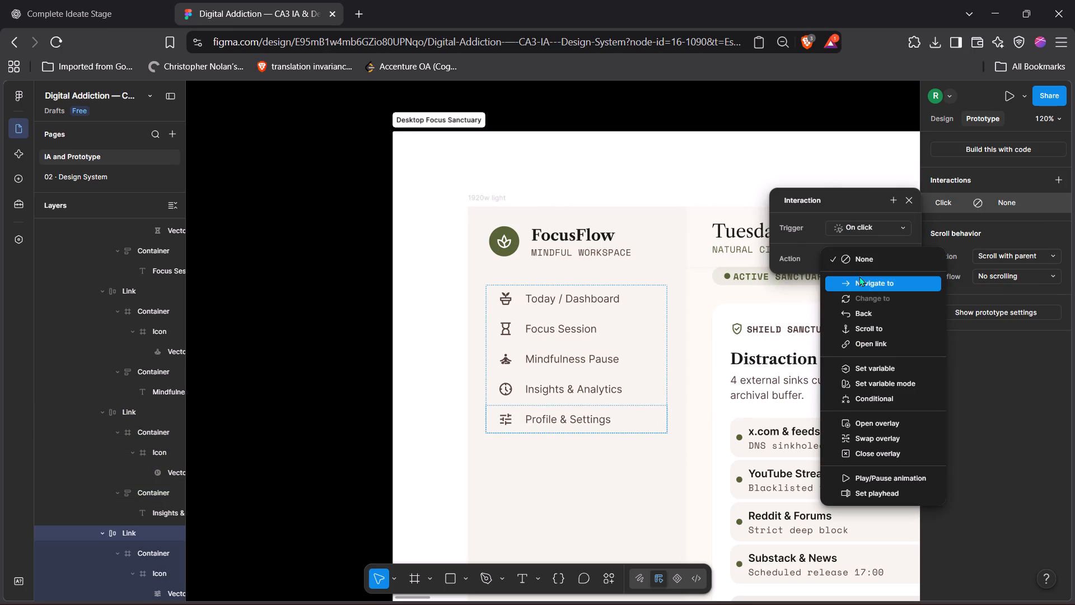
left_click(859, 276)
left_click(858, 281)
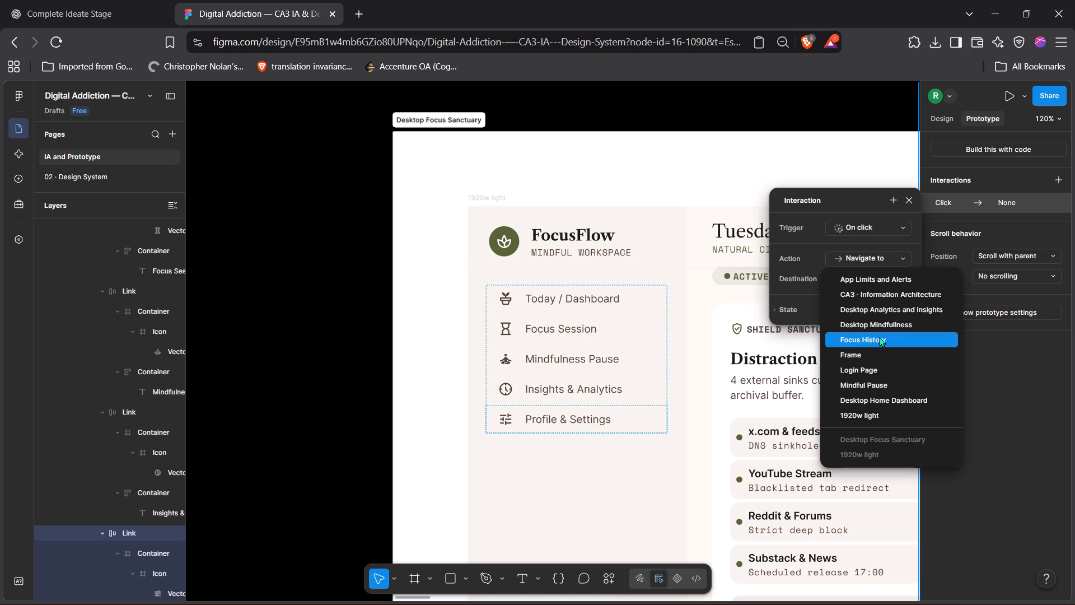
left_click(900, 285)
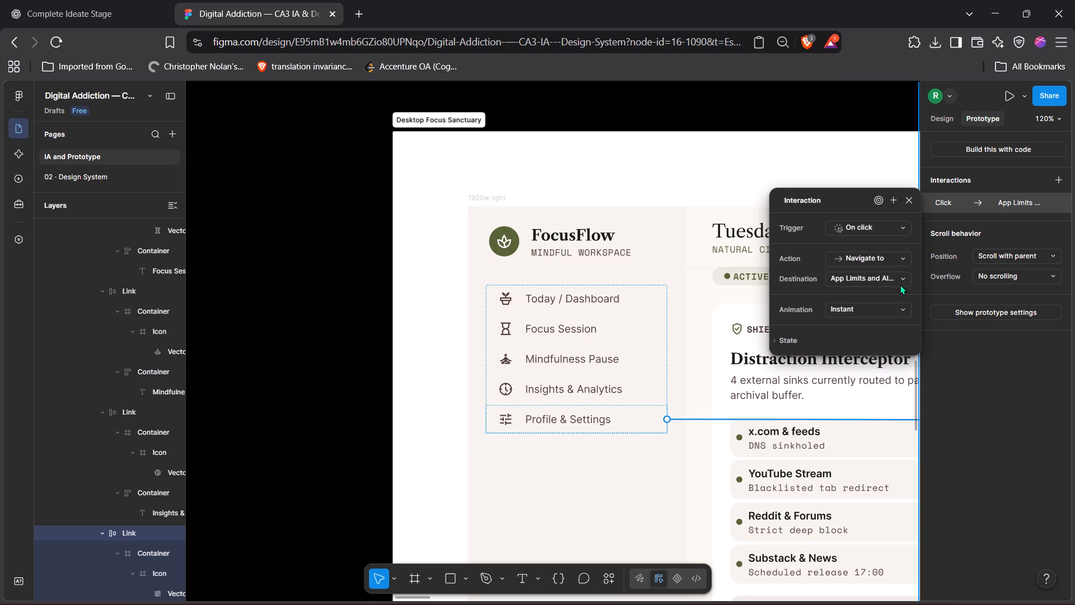
Add an on-click Navigate to interaction from the Today / Dashboard sidebar link in Desktop Analytics and Insights to Desktop Home Dashboard.
scroll(684, 393, "left", 3)
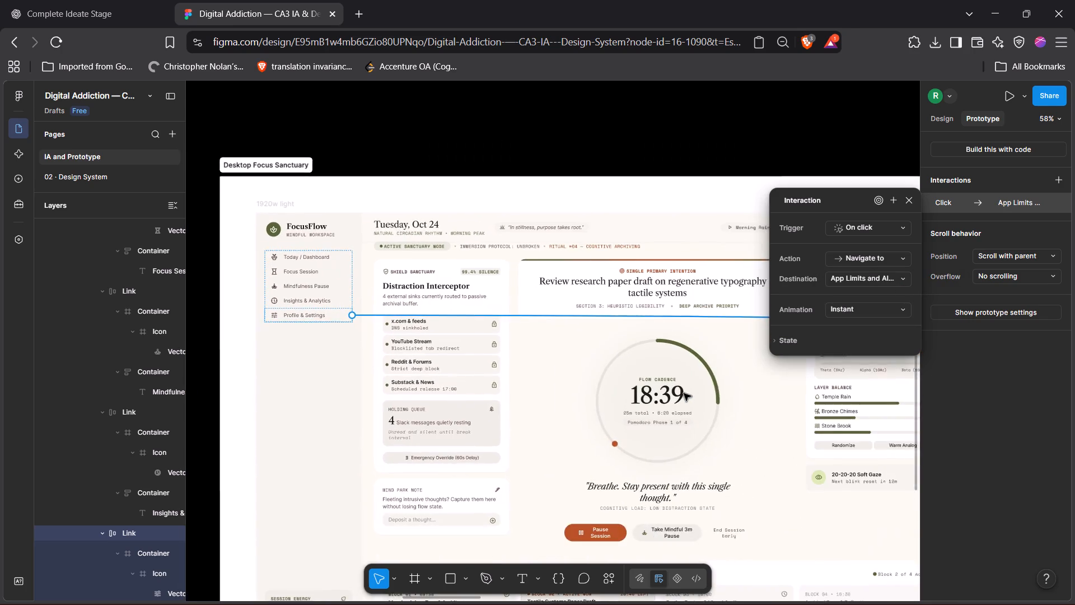
scroll(684, 393, "down", 1)
scroll(684, 393, "up", 1)
scroll(684, 393, "left", 1)
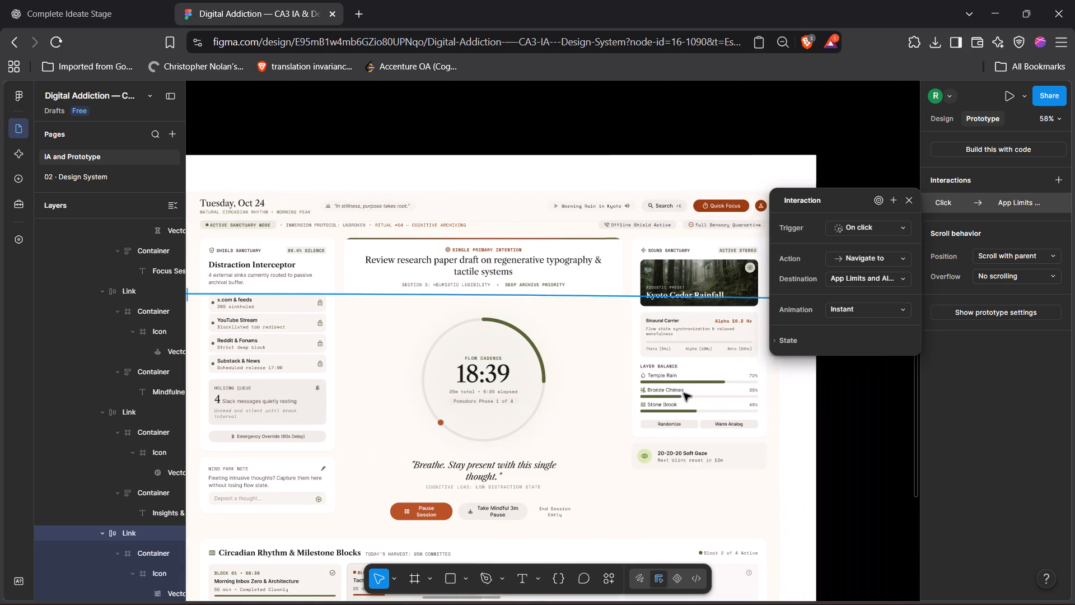
scroll(684, 393, "left", 6)
scroll(684, 393, "up", 1)
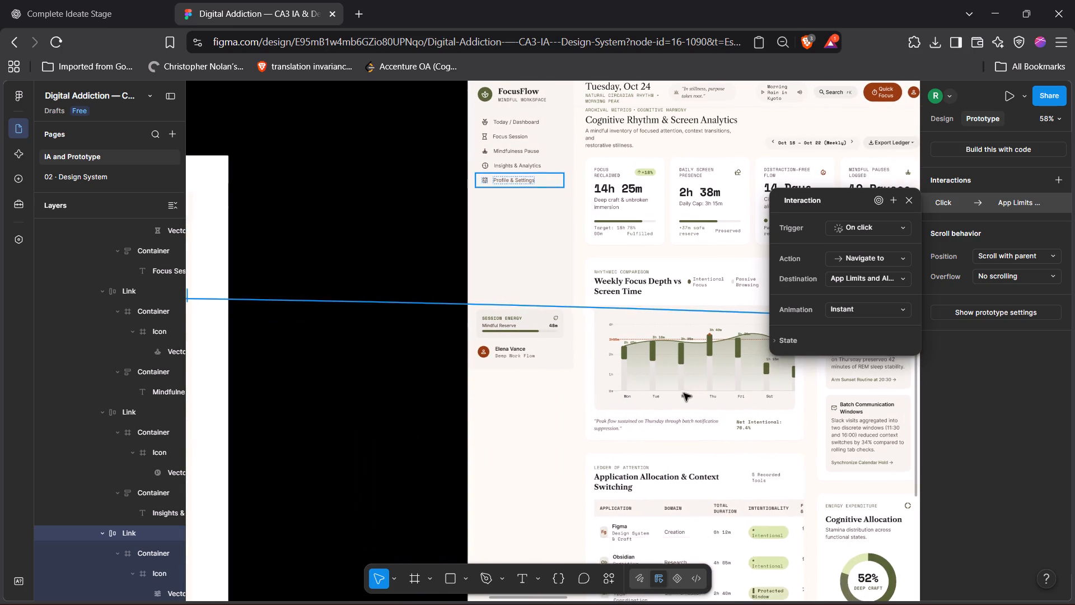
scroll(684, 393, "up", 1)
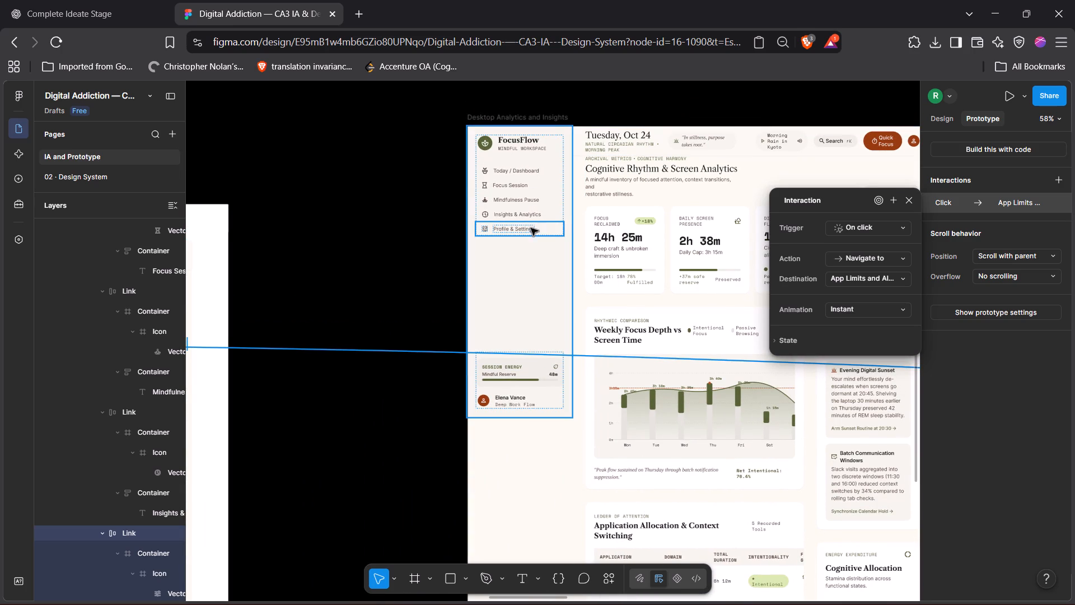
scroll(535, 285, "up", 1)
double_click(536, 204)
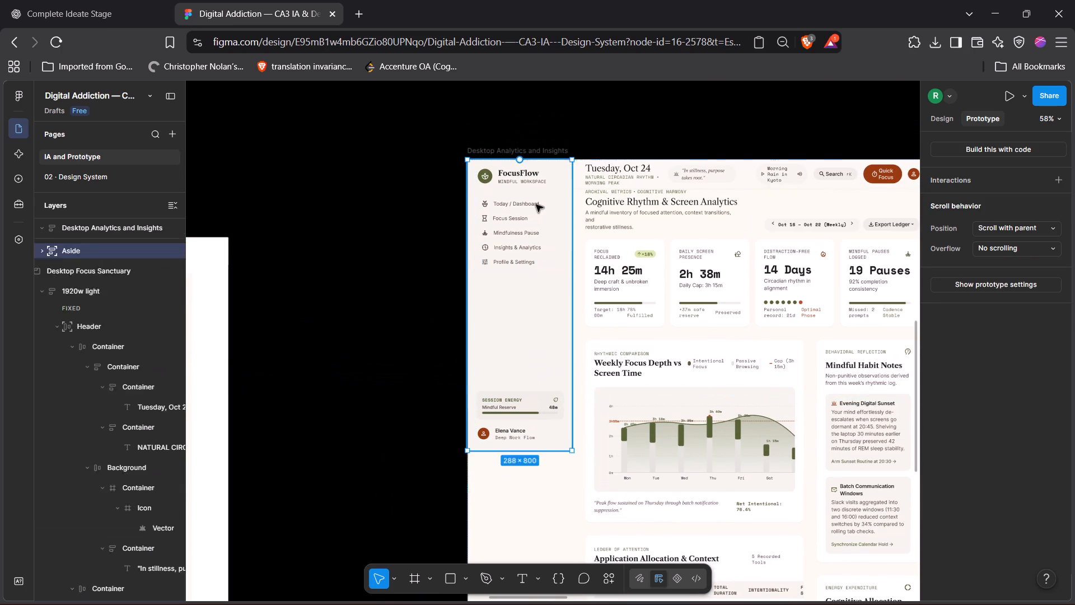
double_click(536, 204)
double_click(536, 204)
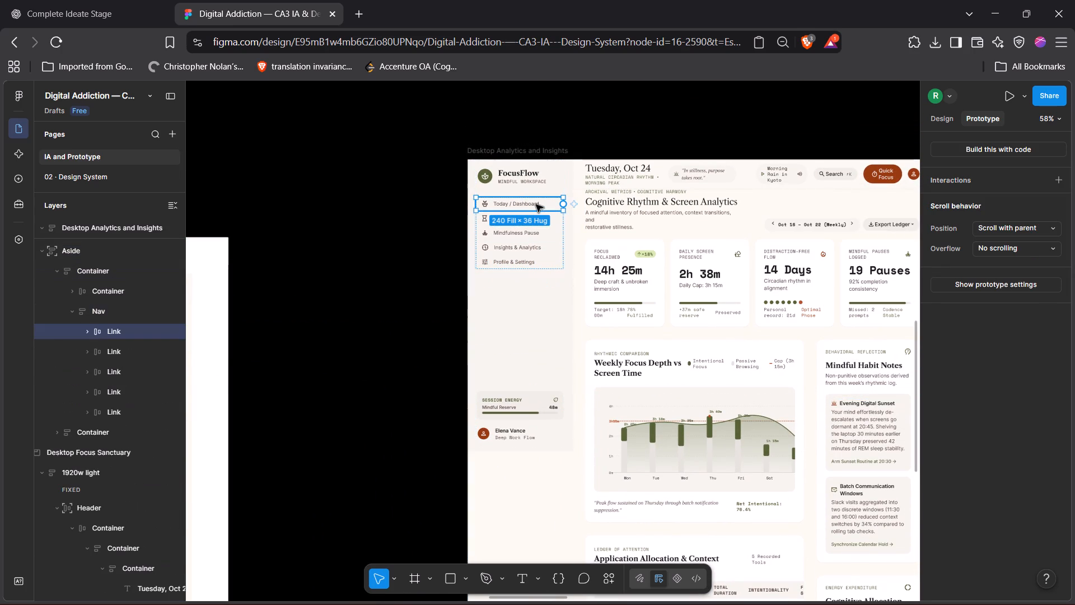
left_click(1065, 173)
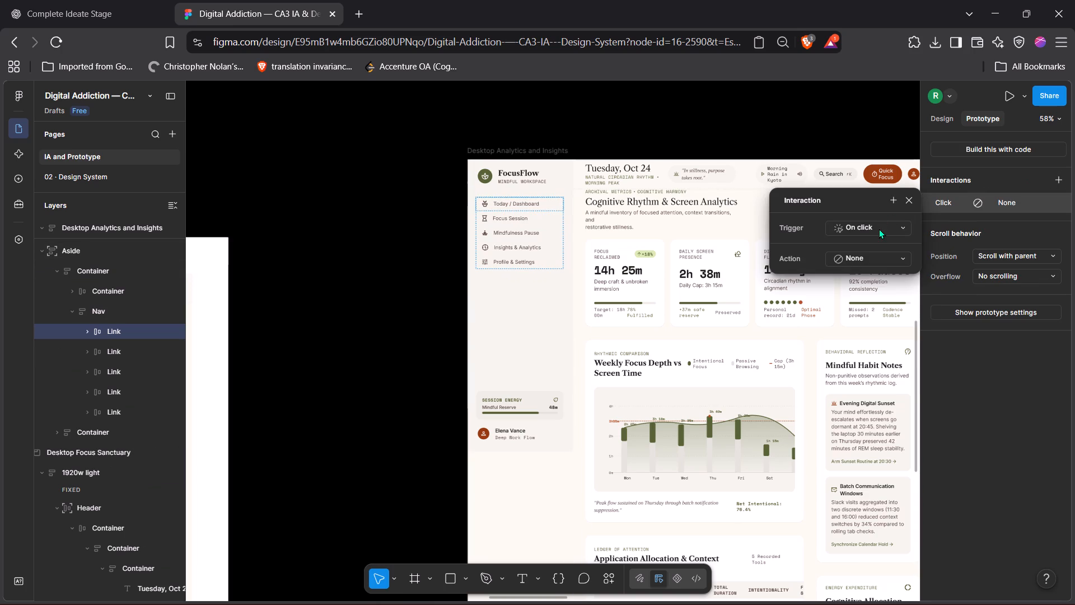
double_click(879, 229)
left_click(872, 256)
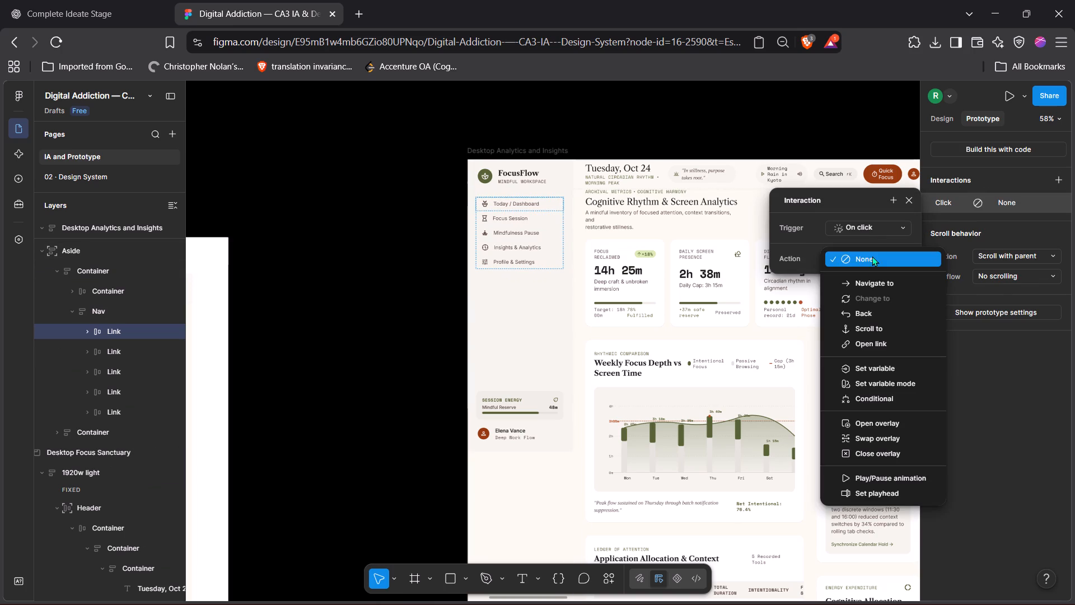
left_click(872, 287)
left_click(868, 274)
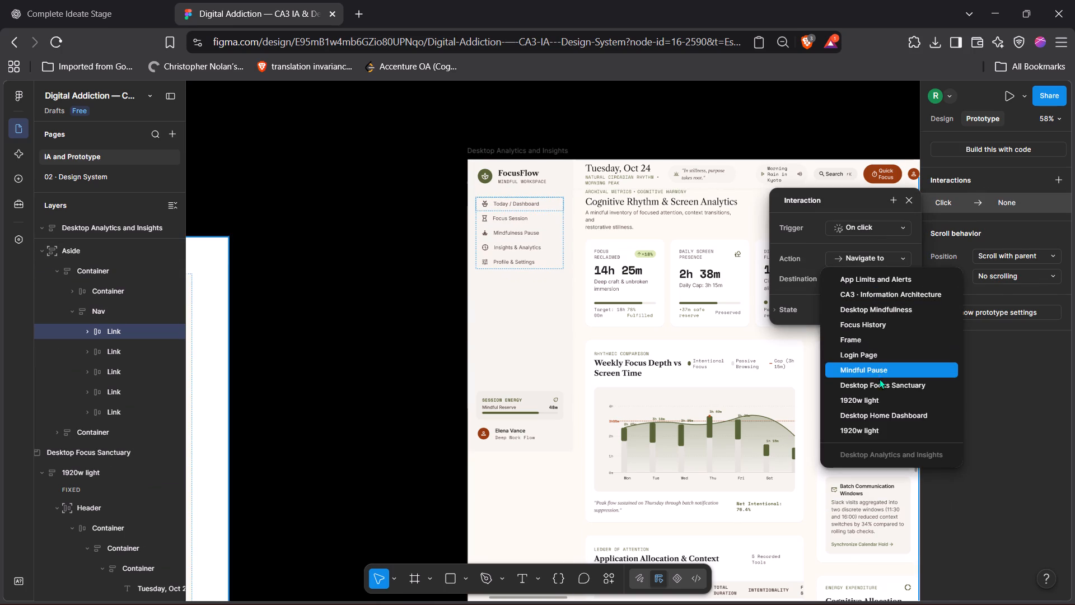
left_click(884, 409)
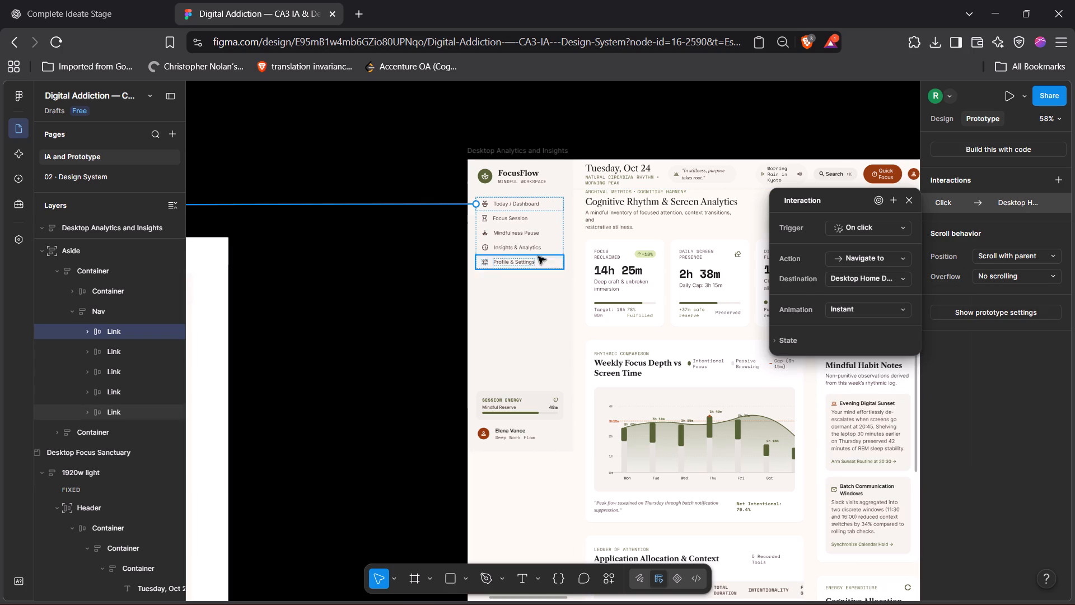
Add an on-click Navigate to interaction from the Focus Session sidebar link in Desktop Analytics and Insights to Desktop Focus Sanctuary.
left_click(534, 218)
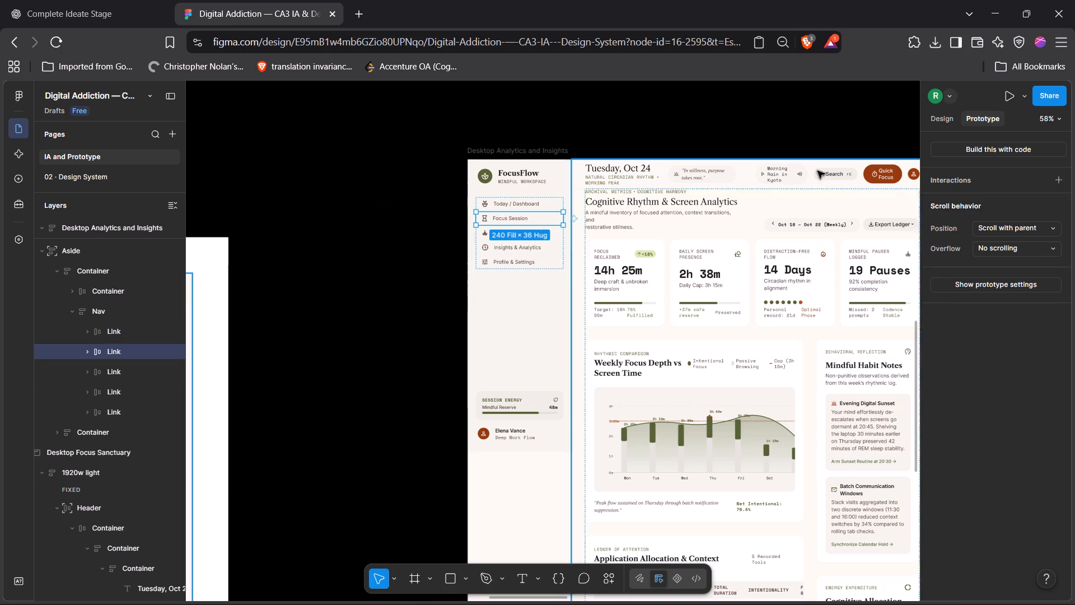
left_click(1058, 174)
left_click(870, 258)
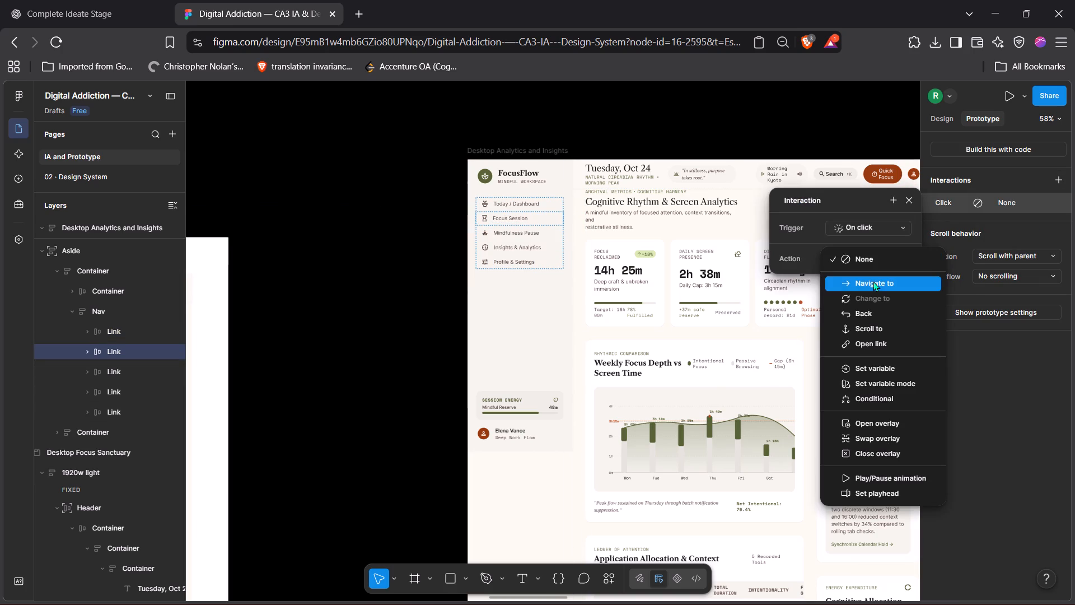
left_click(873, 281)
left_click(873, 281)
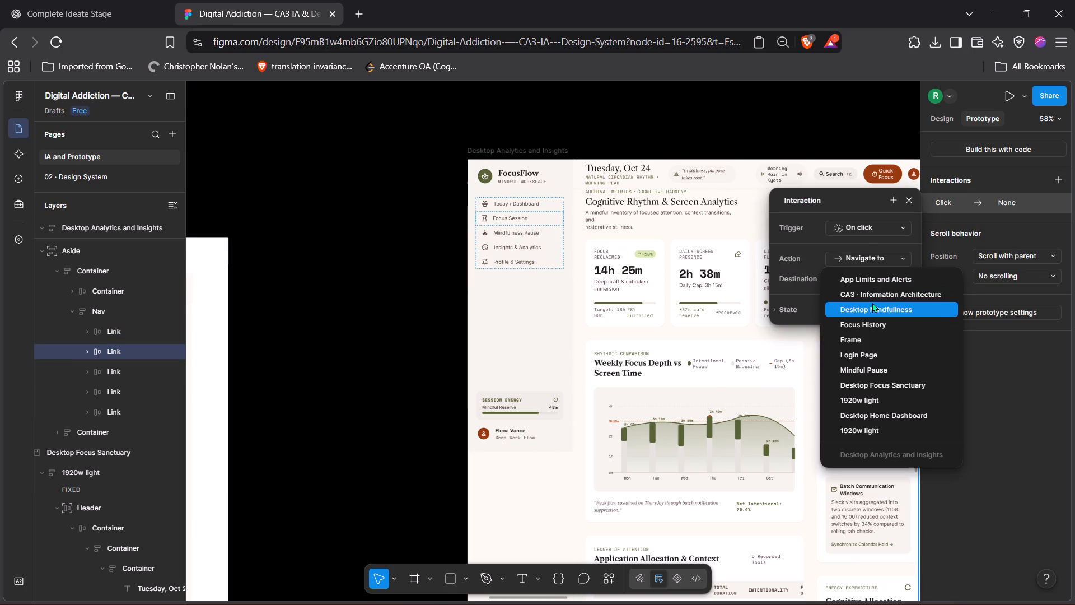
scroll(498, 377, "right", 8)
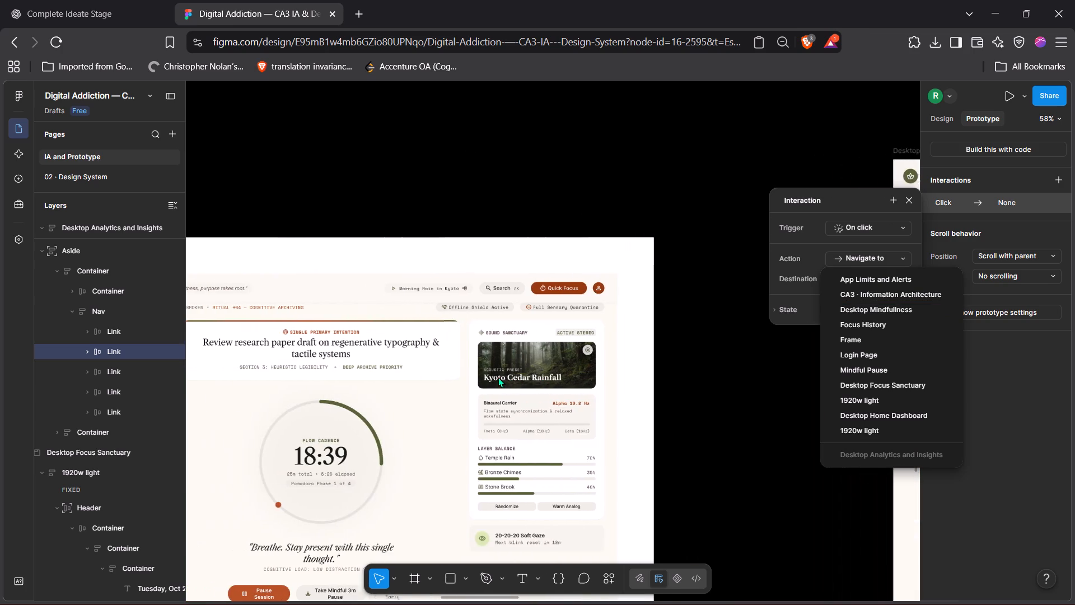
scroll(498, 377, "left", 1)
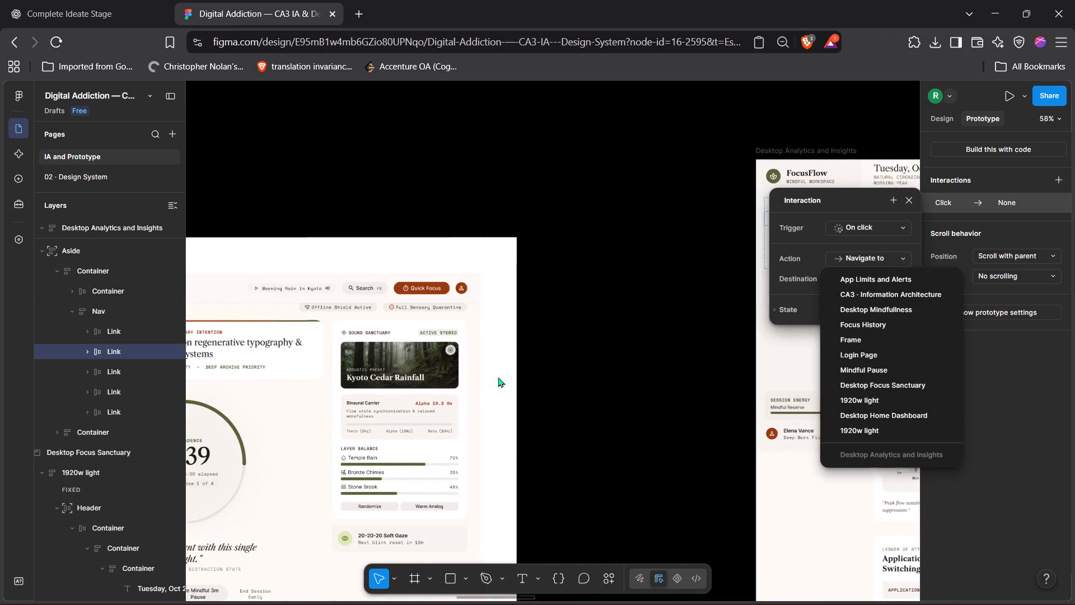
scroll(498, 377, "left", 1)
left_click(894, 385)
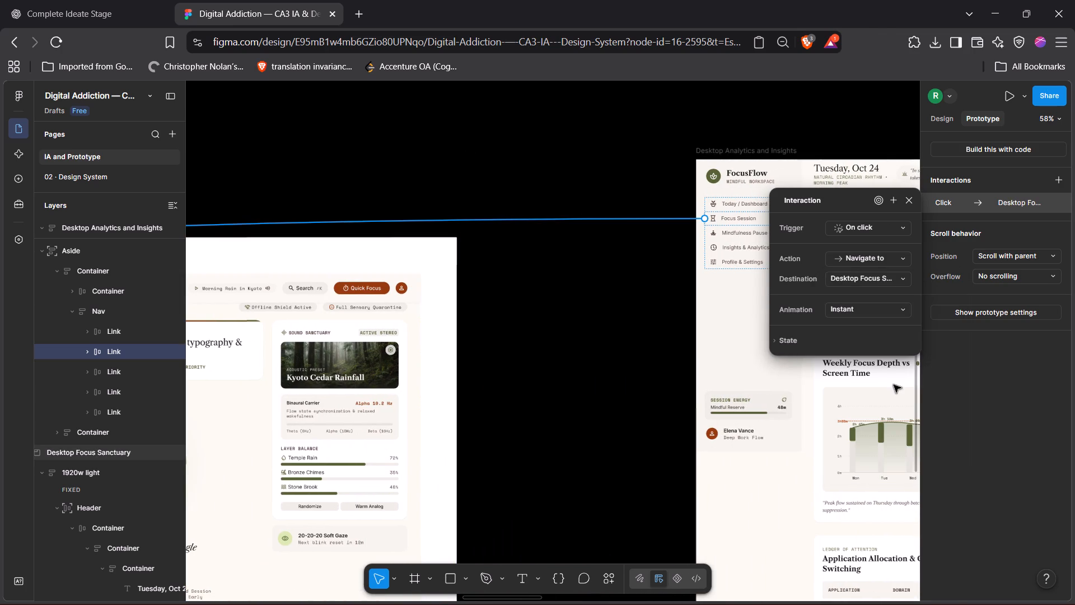
Add an on-click Navigate to interaction from the Mindfulness Pause sidebar link in Desktop Analytics and Insights to the Mindful Pause frame.
left_click(752, 235)
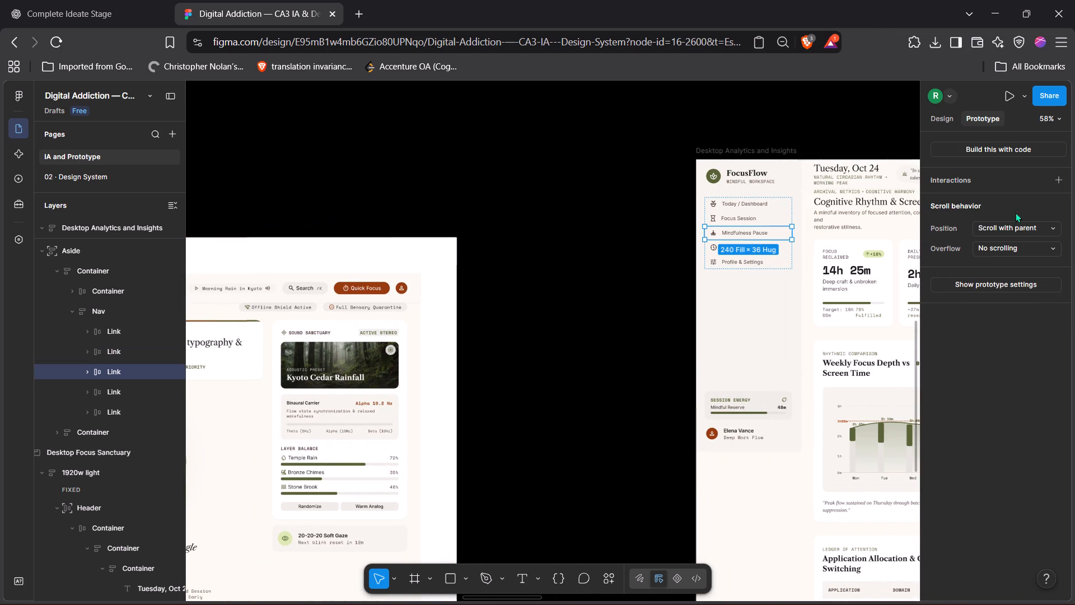
left_click(1056, 179)
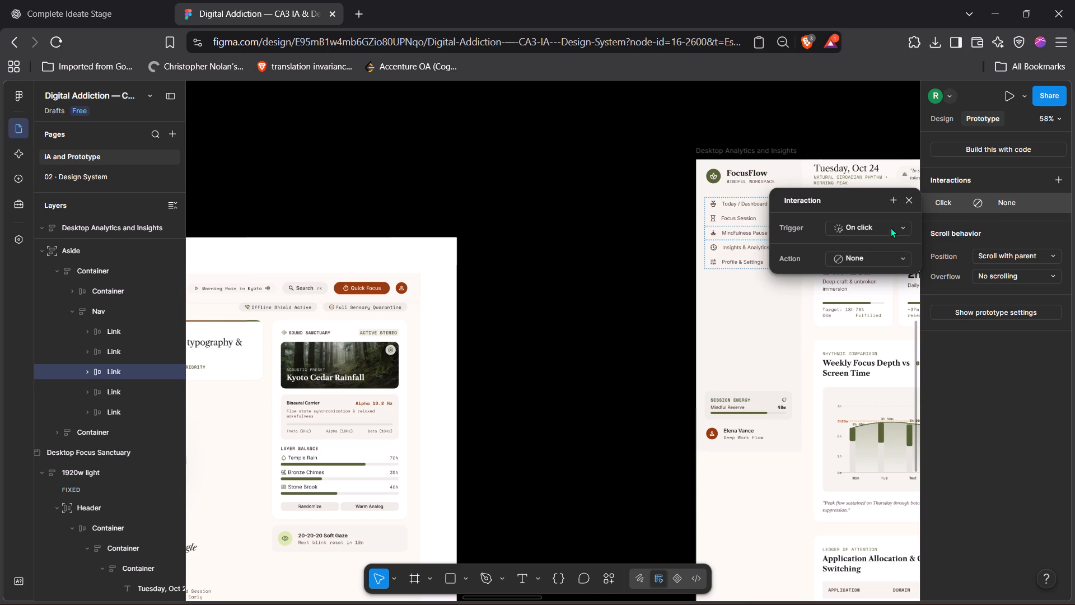
left_click(874, 252)
left_click(873, 286)
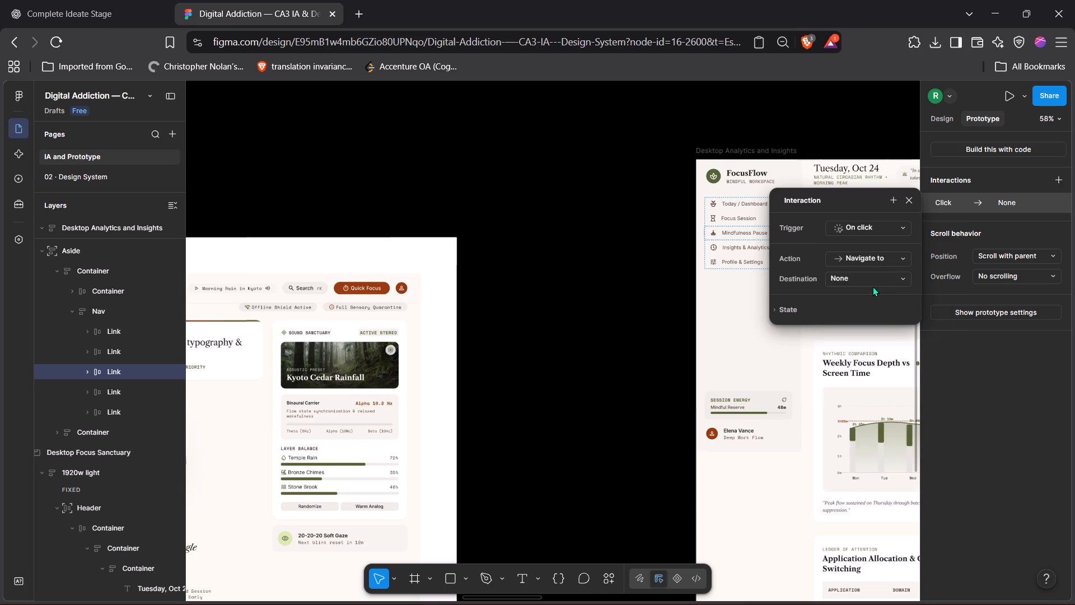
left_click(873, 286)
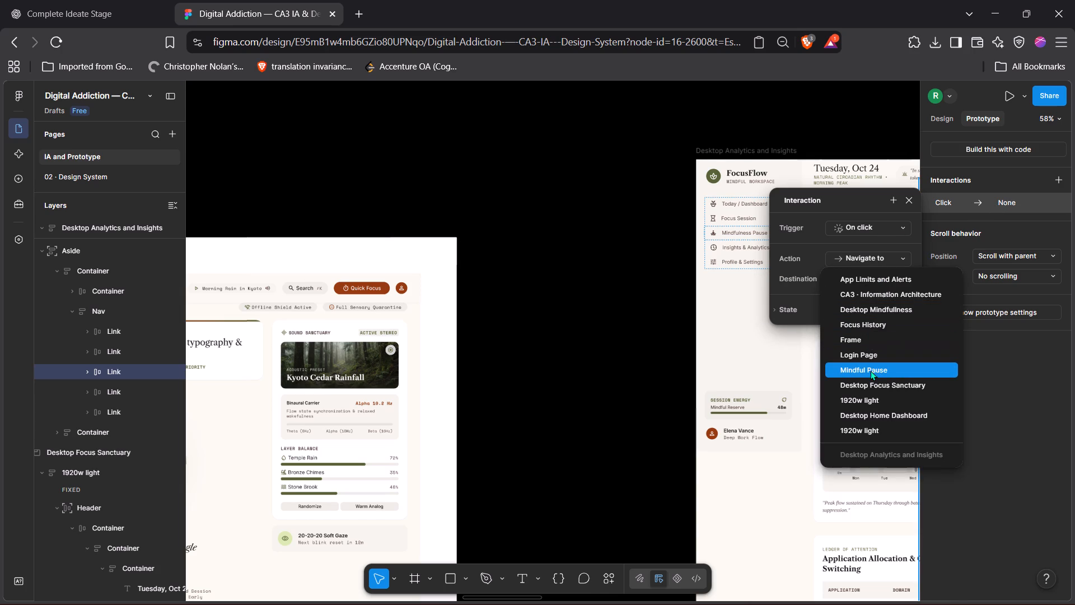
left_click(873, 372)
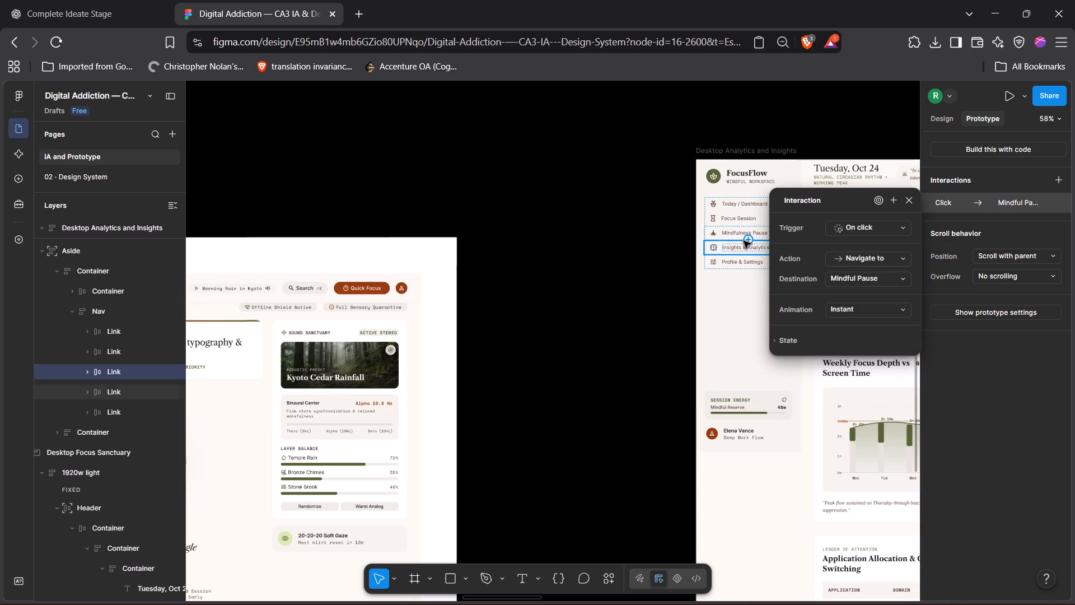
Add an on-click Navigate to interaction to the Insights & Analytics sidebar link in Desktop Analytics and Insights, leaving its destination as None.
left_click(747, 248)
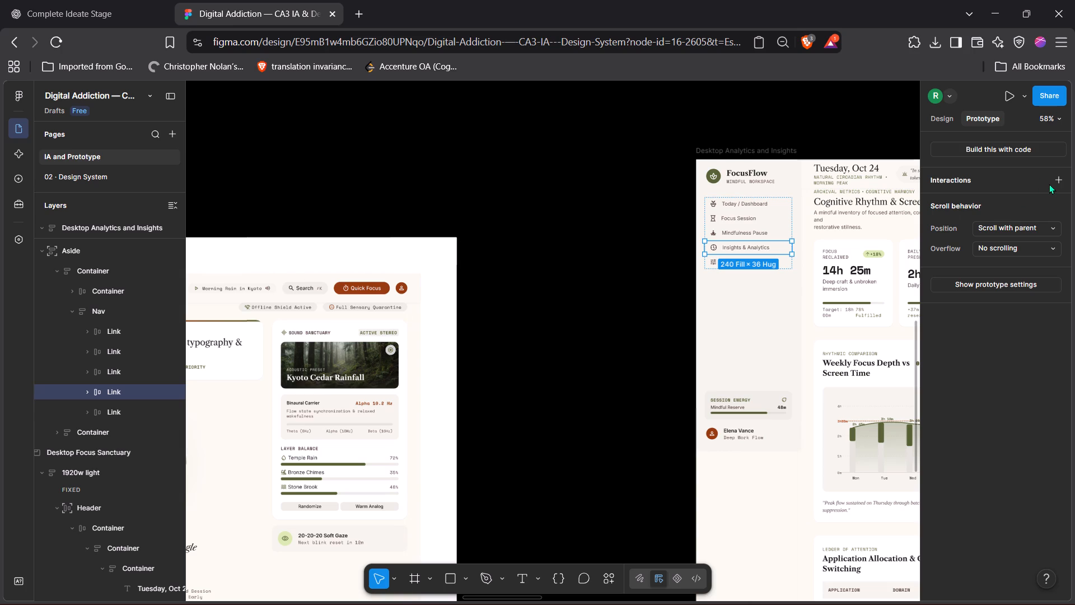
left_click(1052, 181)
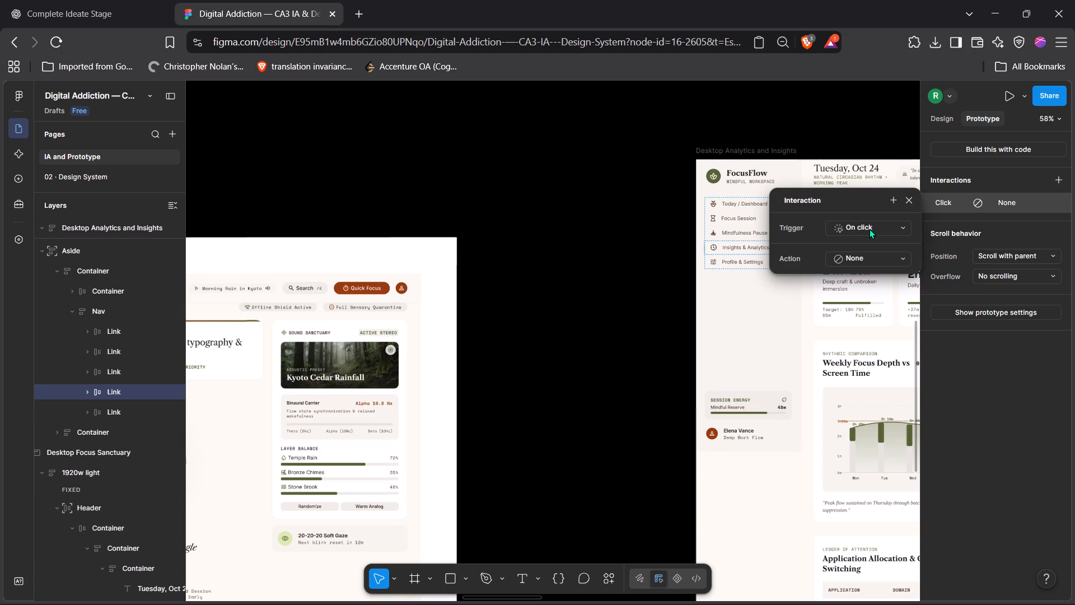
left_click(862, 259)
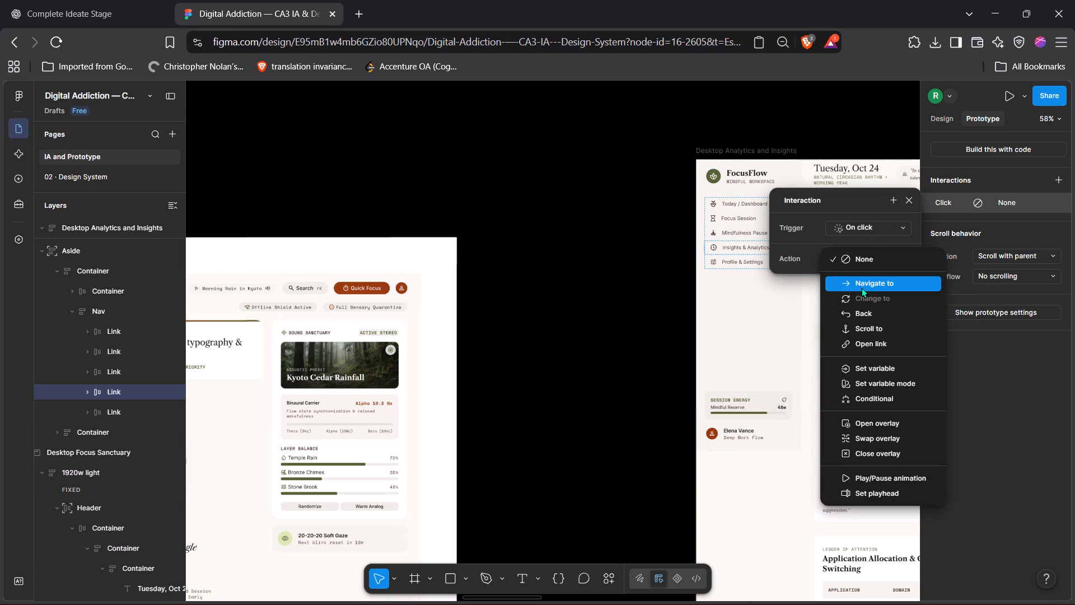
left_click(862, 286)
left_click(876, 279)
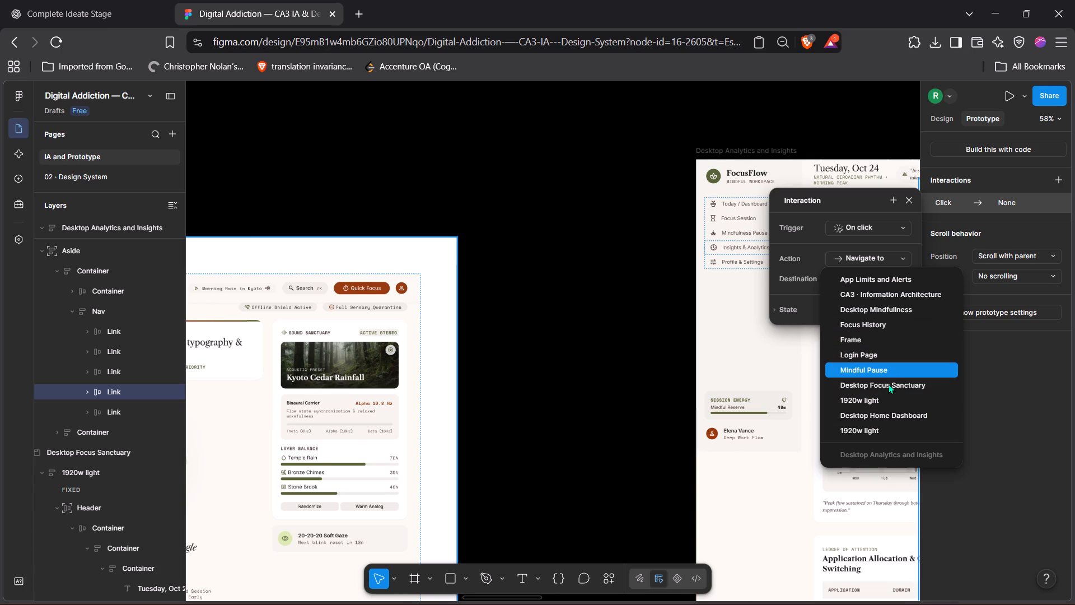
left_click(889, 460)
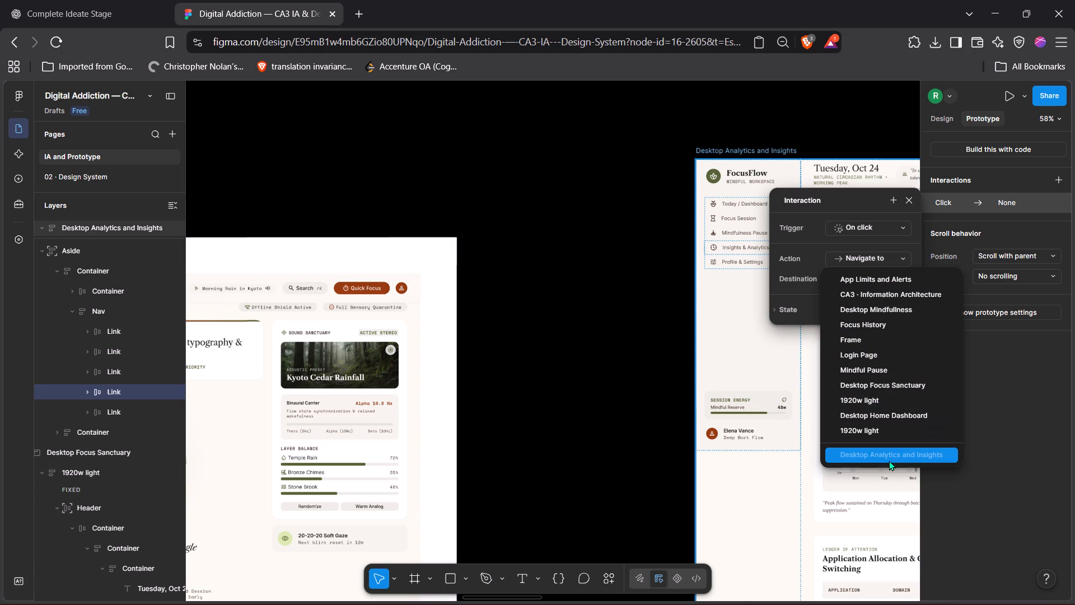
left_click(639, 379)
left_click(639, 379)
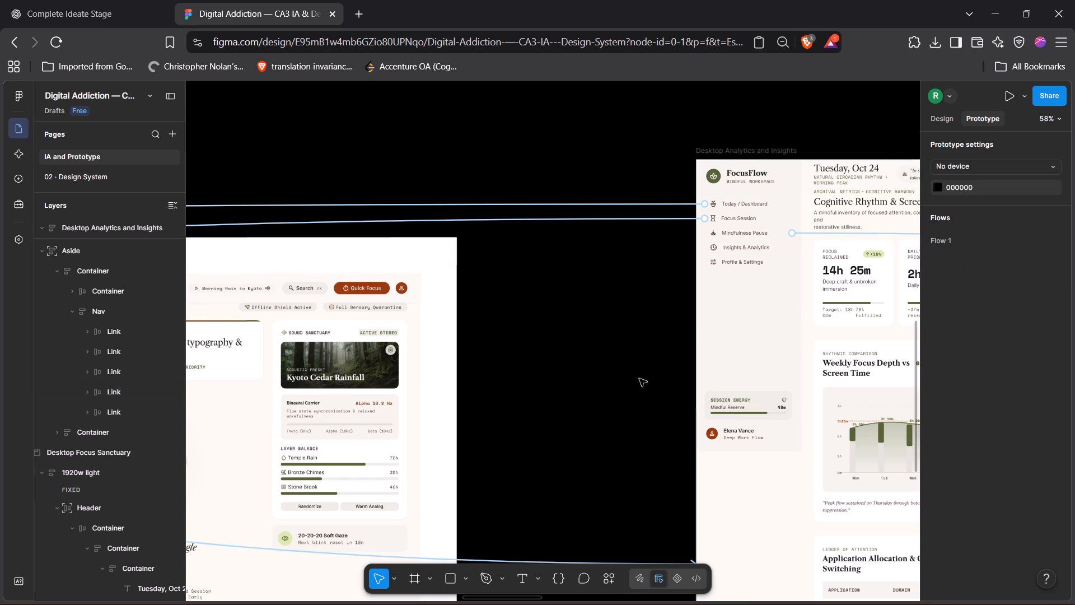
left_click(639, 379)
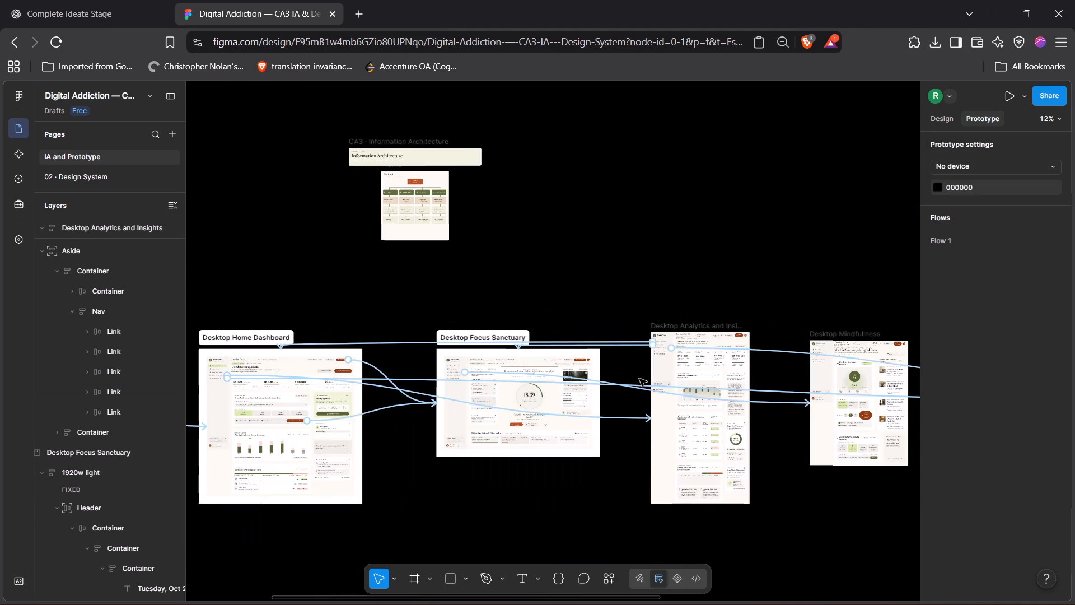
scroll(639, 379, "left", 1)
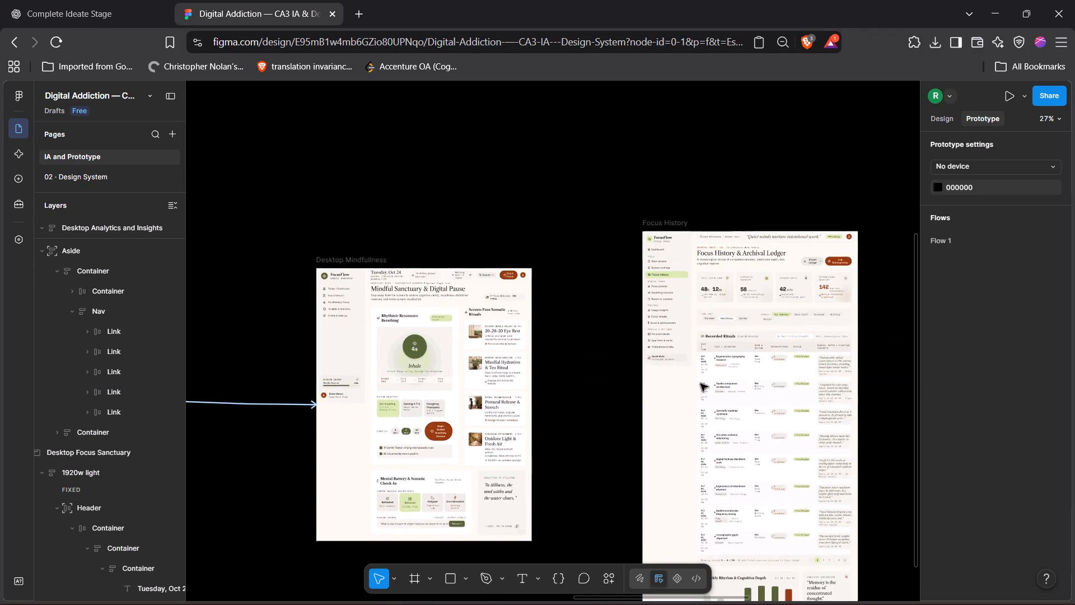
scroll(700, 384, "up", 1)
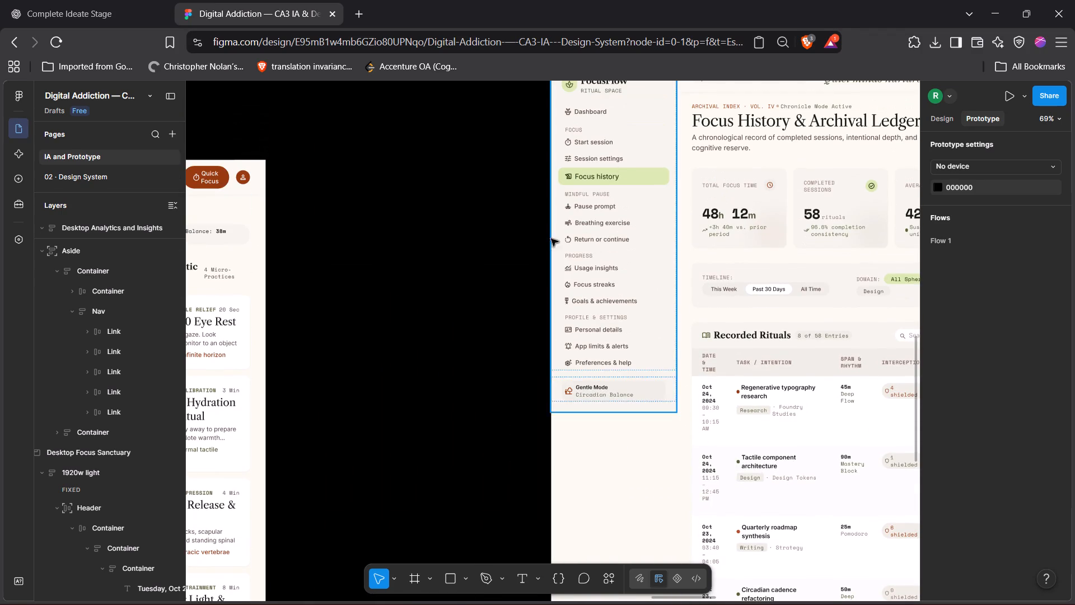
Examine the Focus History, Desktop Mindfulness, Desktop Analytics and Insights and Desktop Focus Sanctuary frames for elements and existing prototype connections.
scroll(389, 274, "right", 2)
scroll(389, 274, "up", 1)
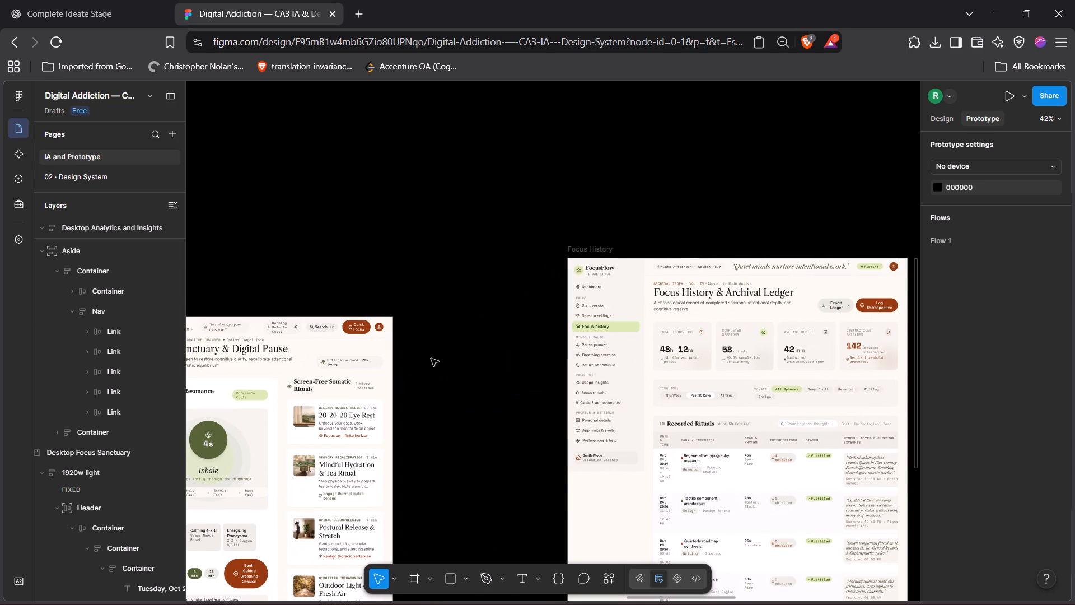
scroll(431, 359, "right", 2)
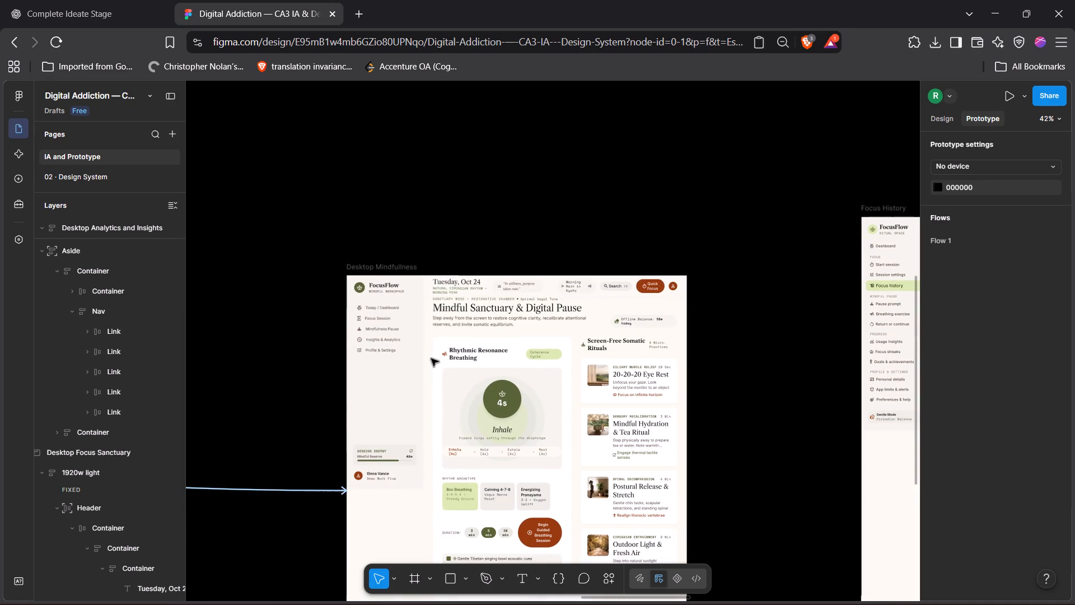
scroll(431, 359, "down", 1)
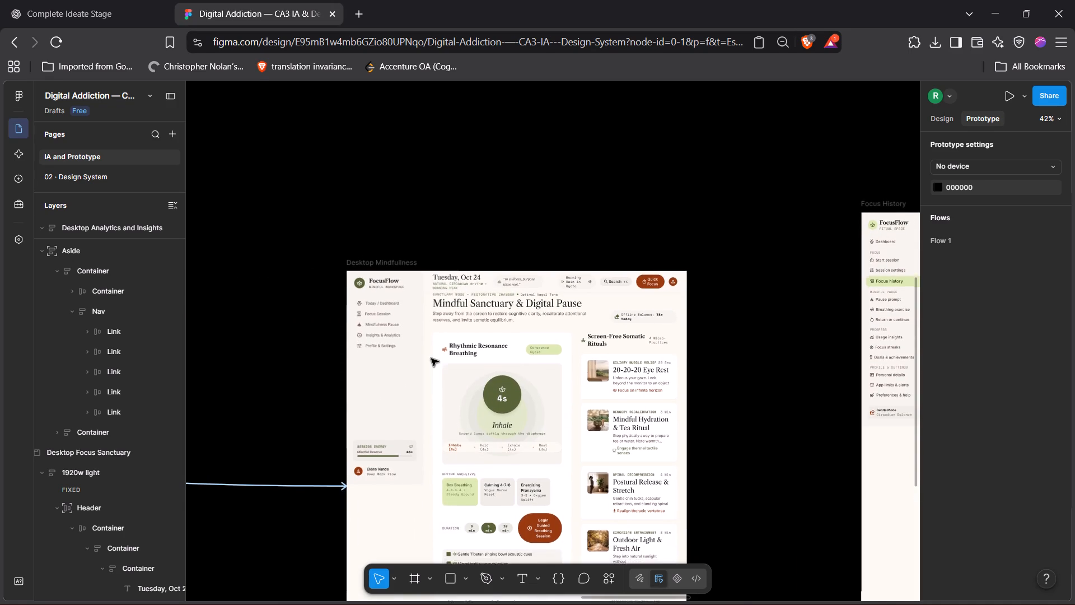
scroll(431, 359, "down", 2)
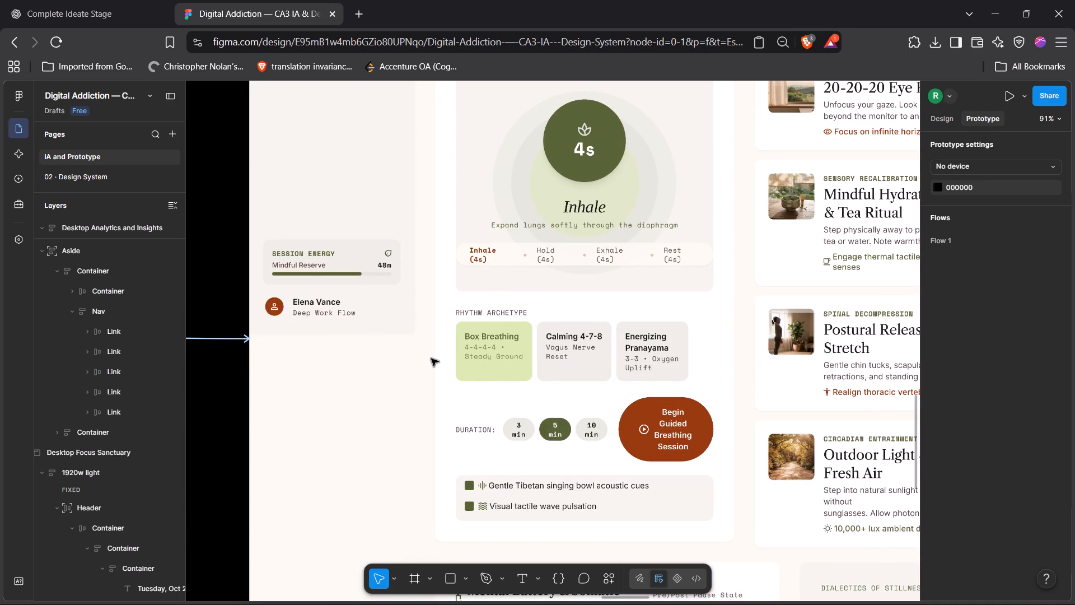
scroll(431, 359, "up", 2)
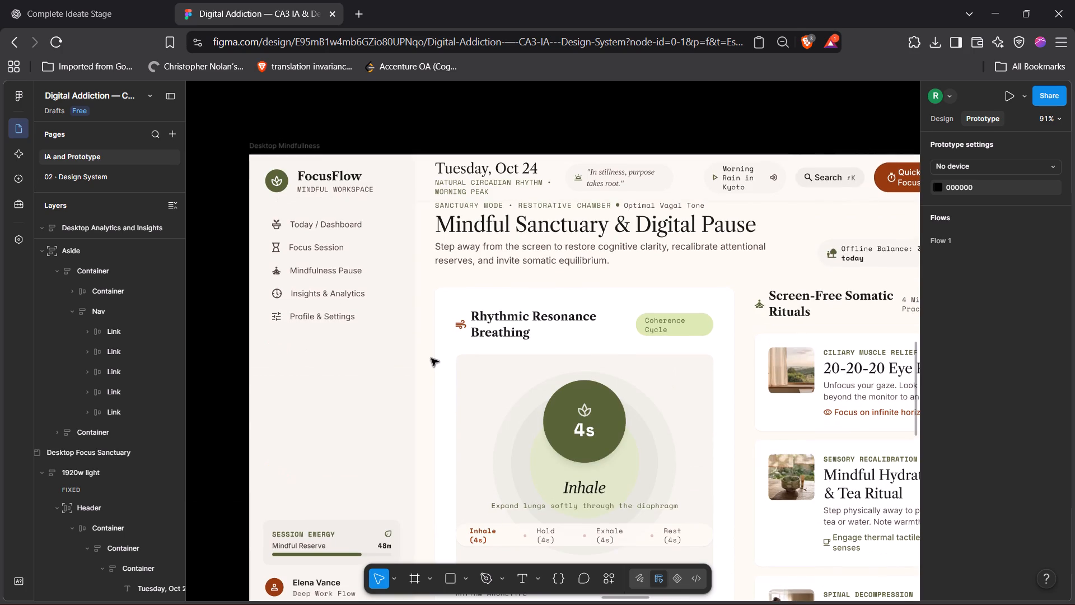
scroll(431, 359, "right", 2)
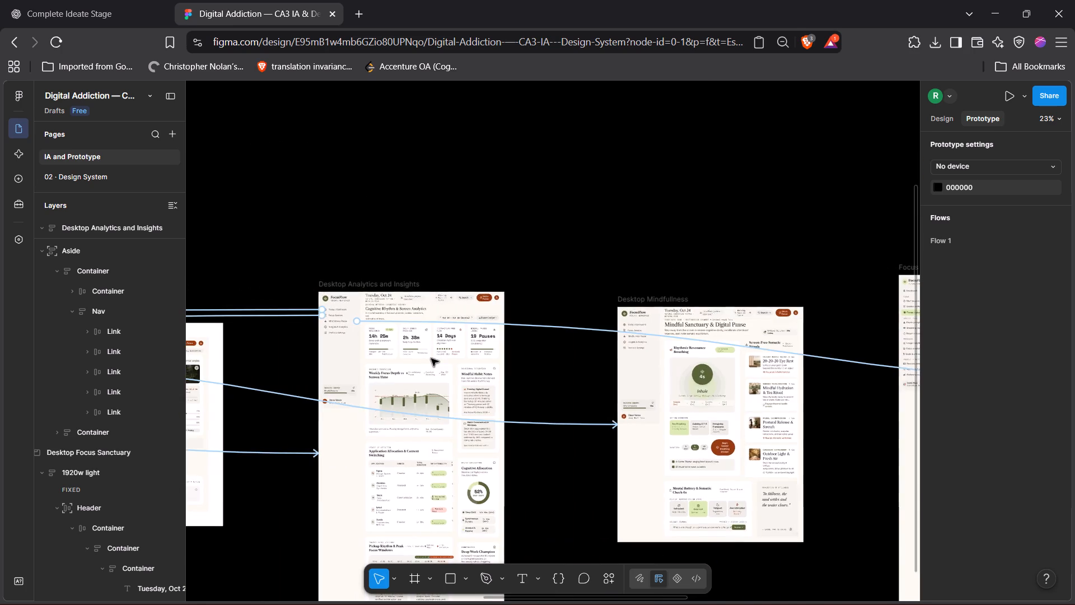
scroll(431, 359, "right", 5)
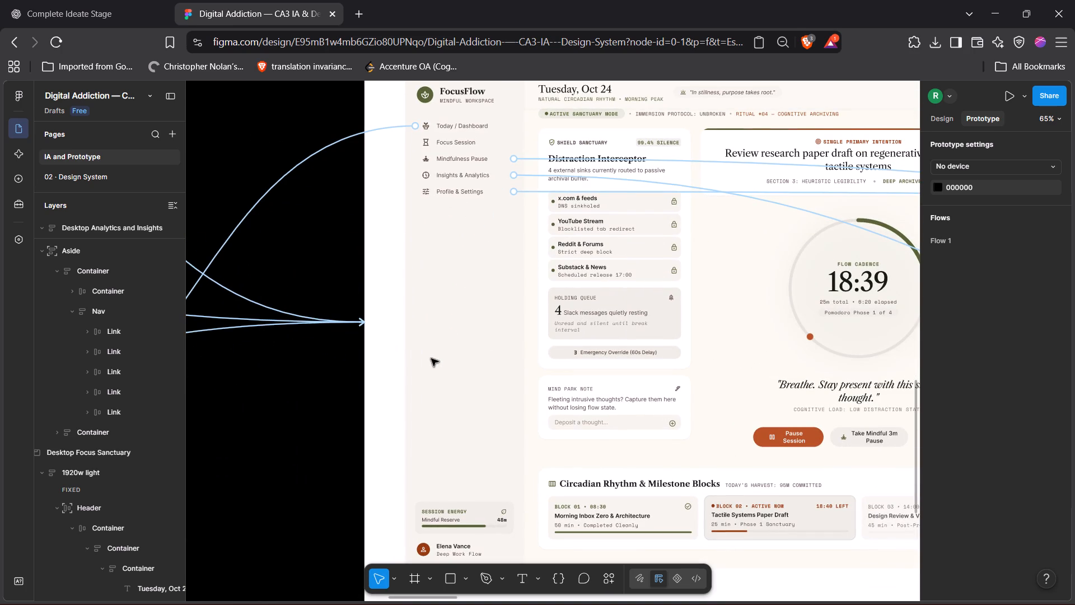
scroll(431, 359, "left", 3)
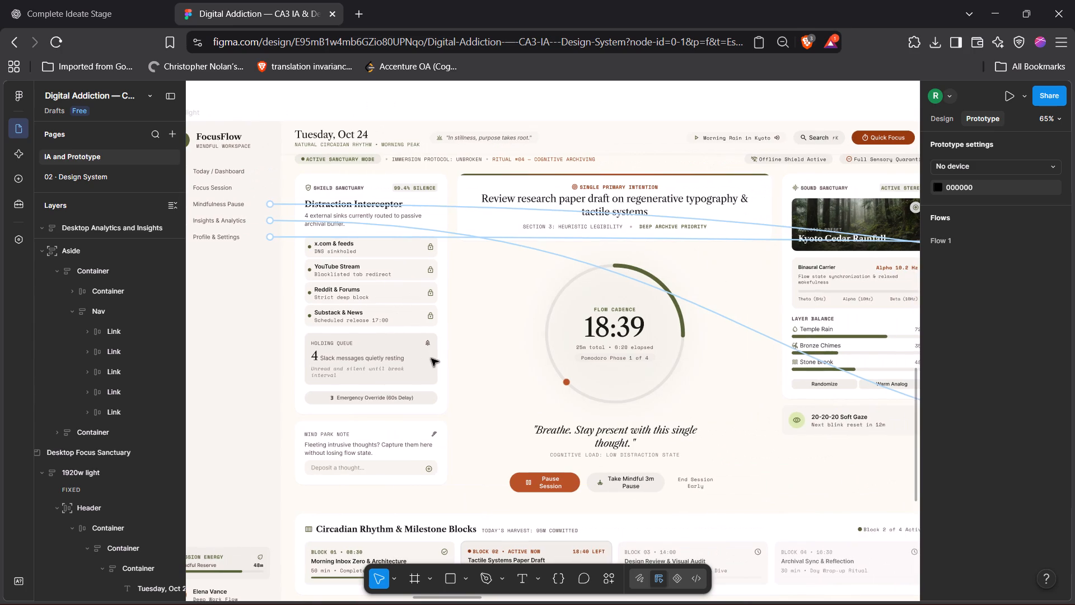
scroll(431, 359, "left", 2)
scroll(431, 359, "right", 1)
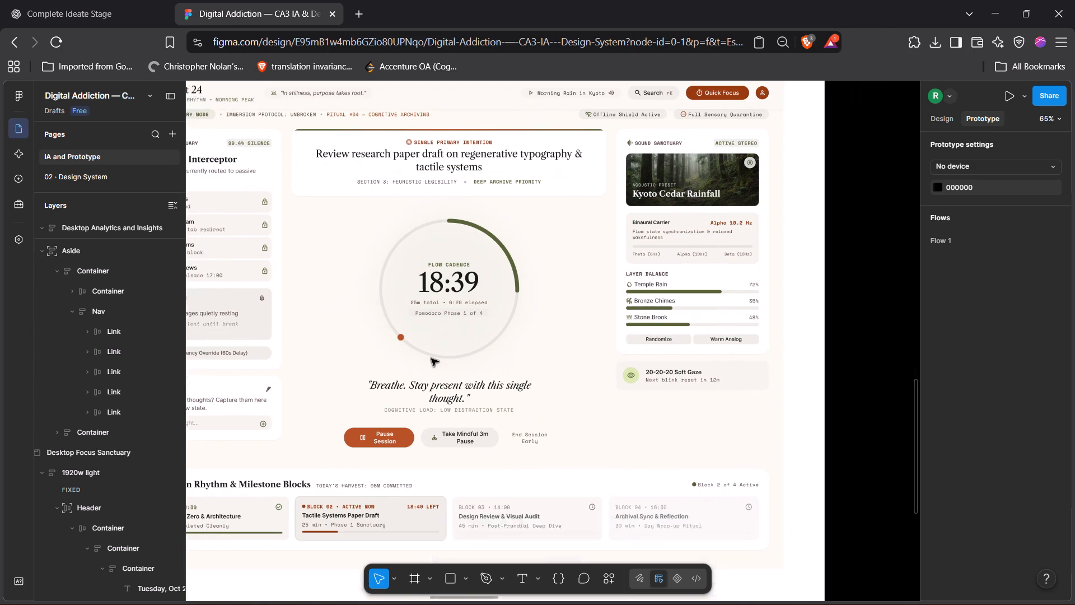
scroll(431, 359, "right", 3)
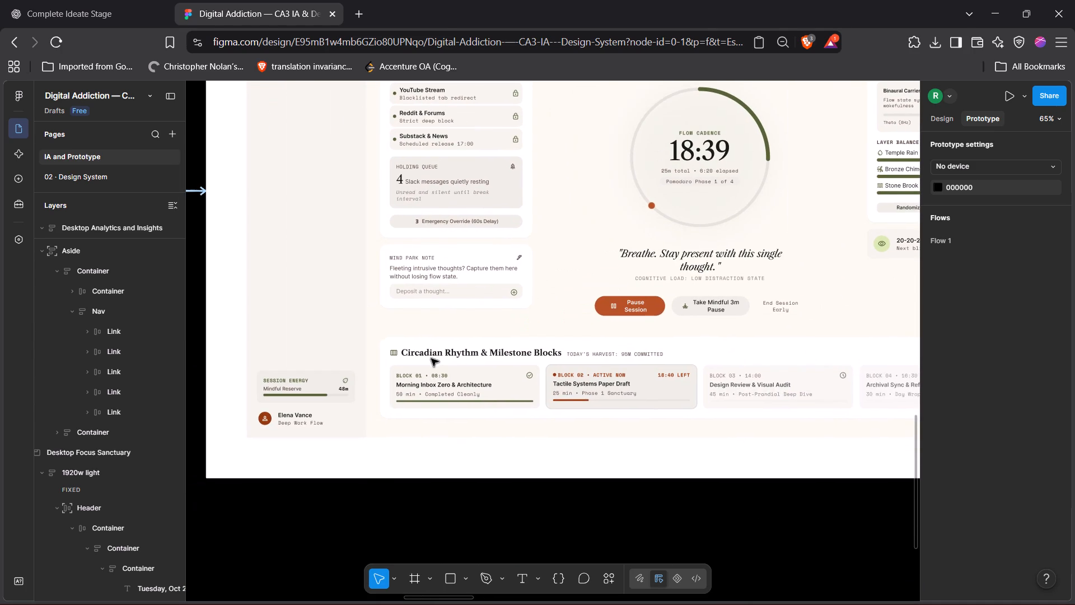
scroll(431, 359, "right", 1)
Add an on-click Navigate to interaction from the profile icon in the Desktop Focus Sanctuary header to the Focus History frame.
scroll(722, 263, "up", 1)
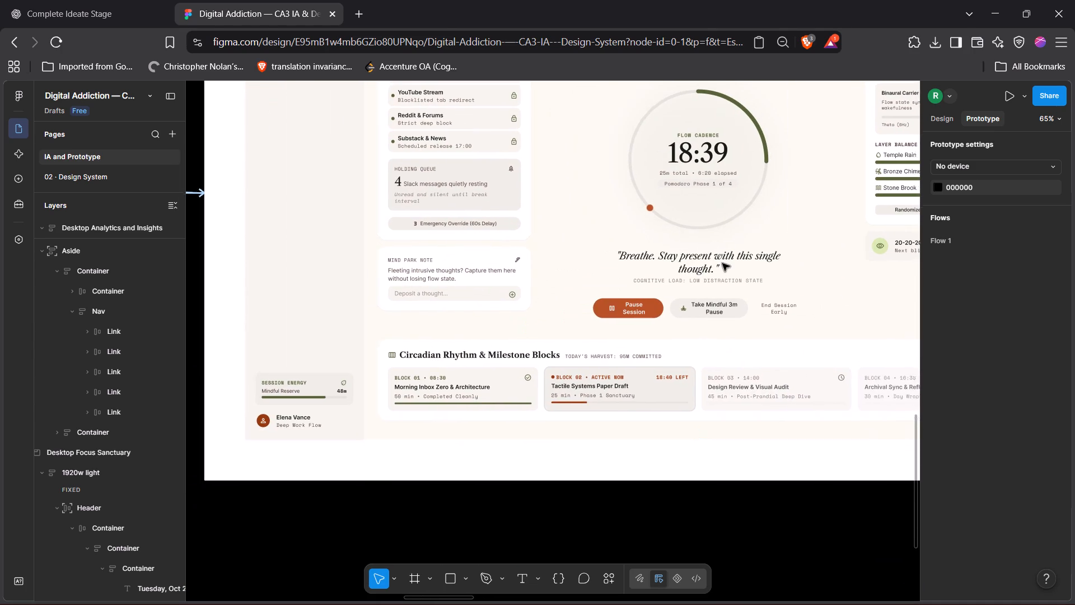
scroll(722, 263, "up", 1)
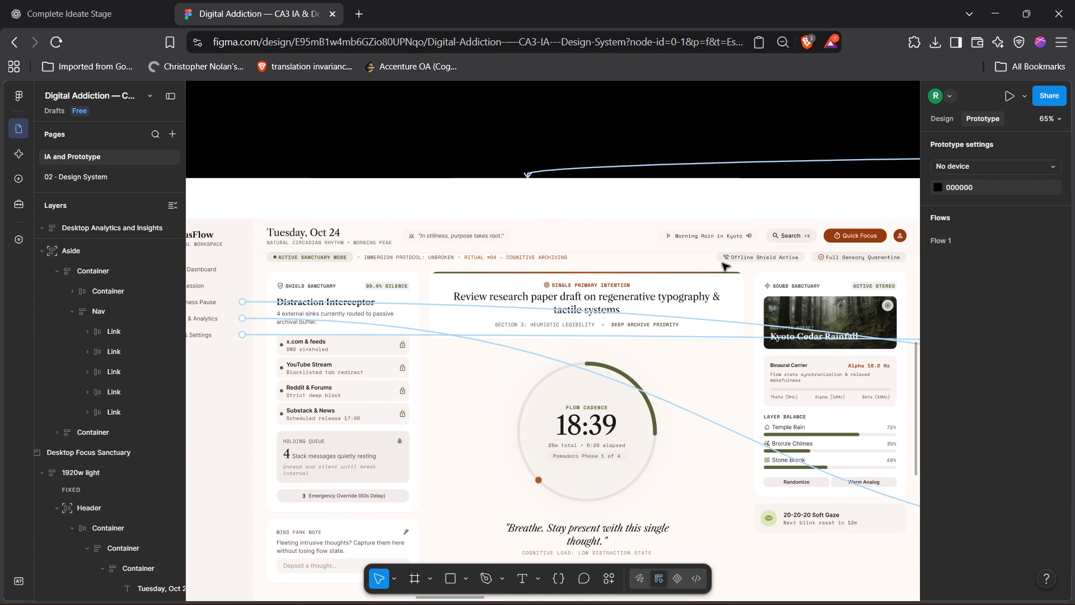
scroll(722, 263, "left", 2)
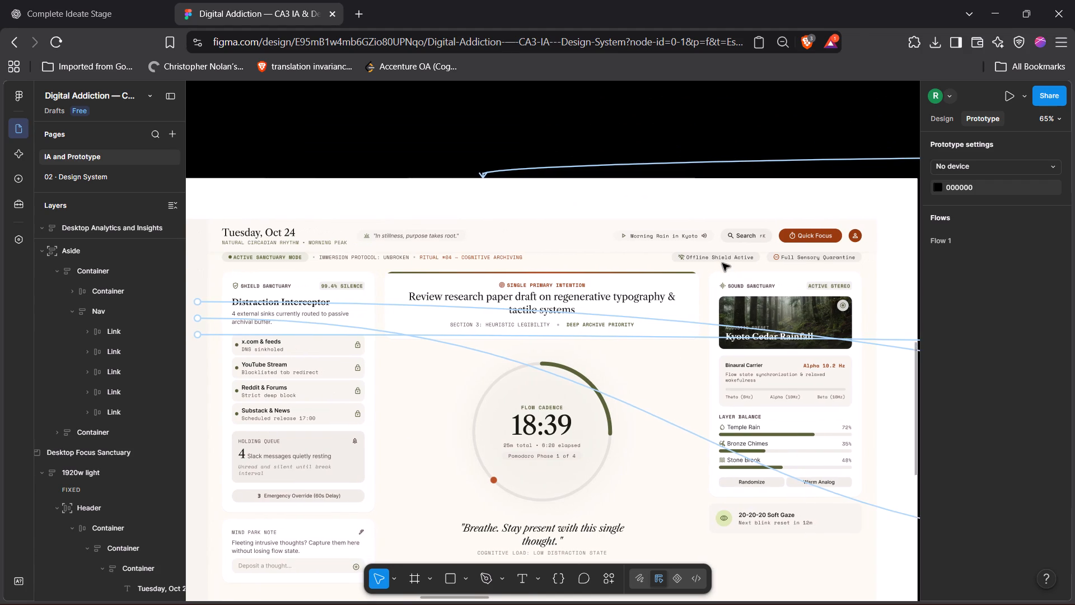
scroll(722, 263, "left", 1)
double_click(716, 239)
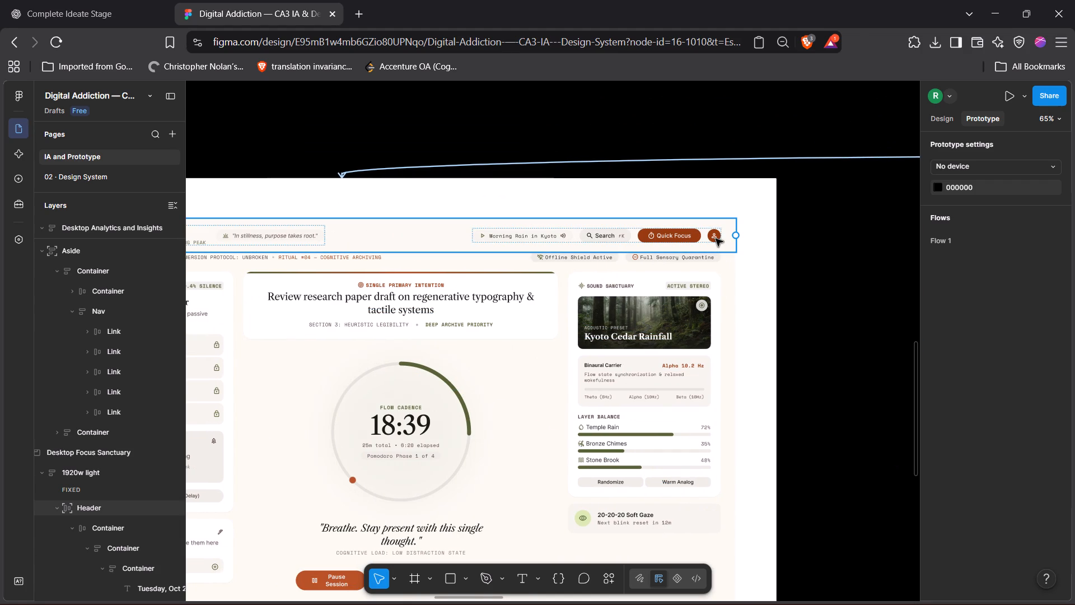
double_click(716, 239)
double_click(716, 239)
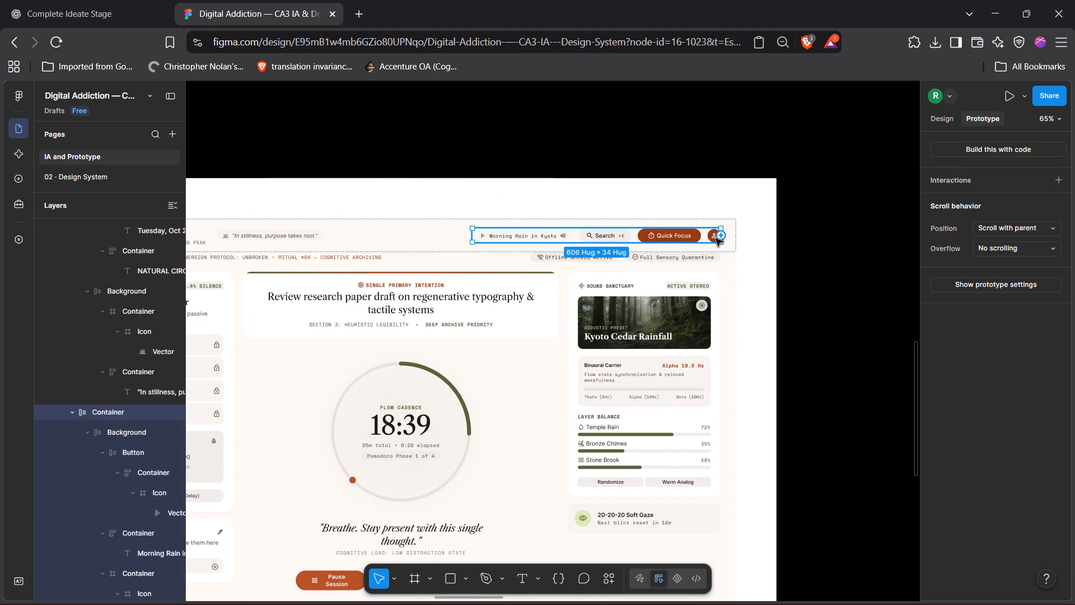
double_click(713, 236)
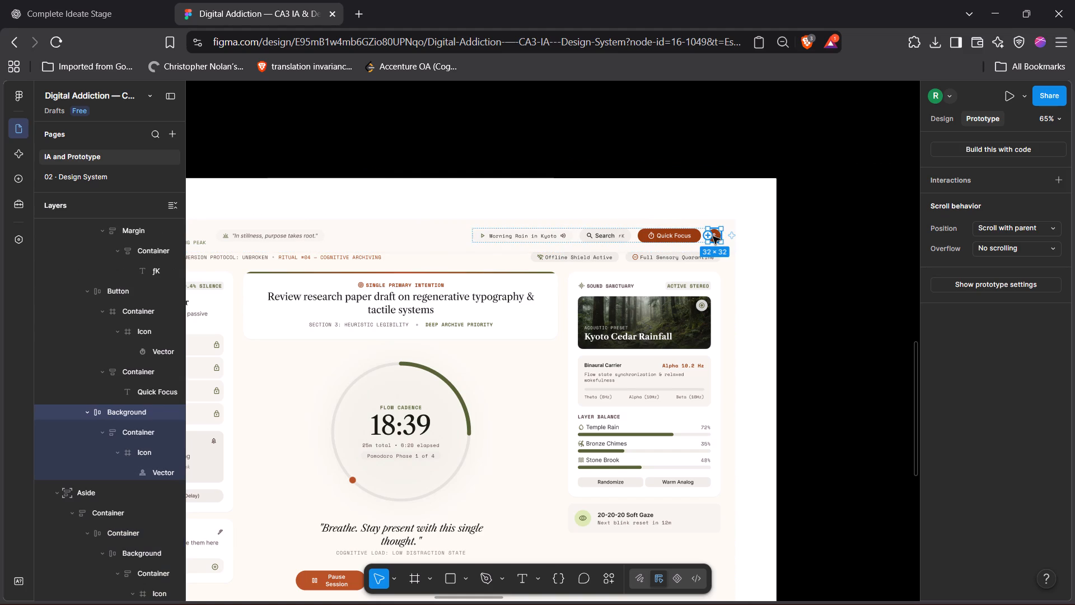
left_click(718, 235)
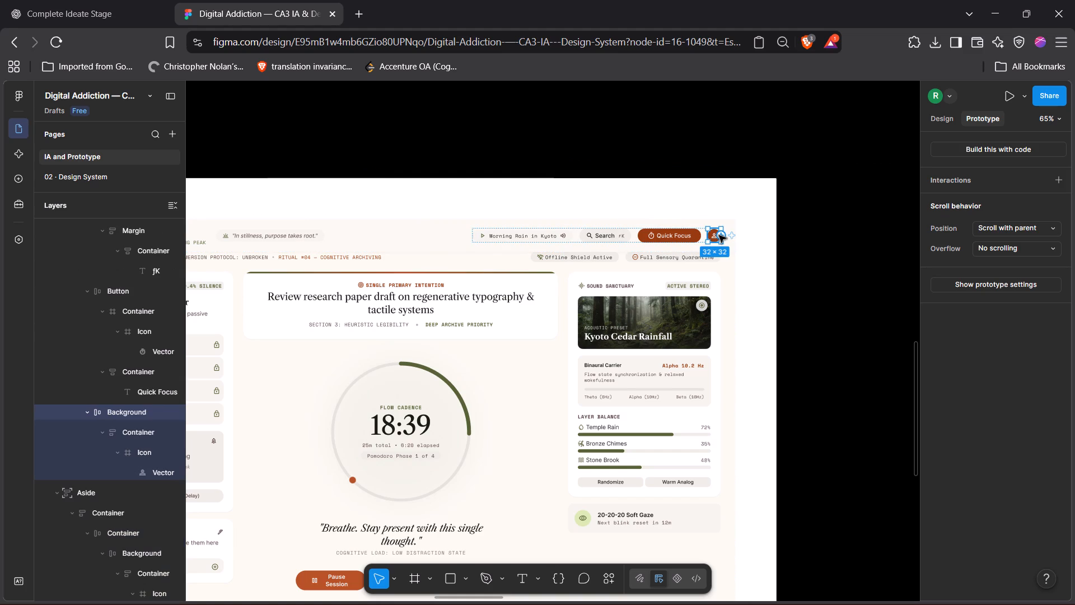
left_click(719, 235)
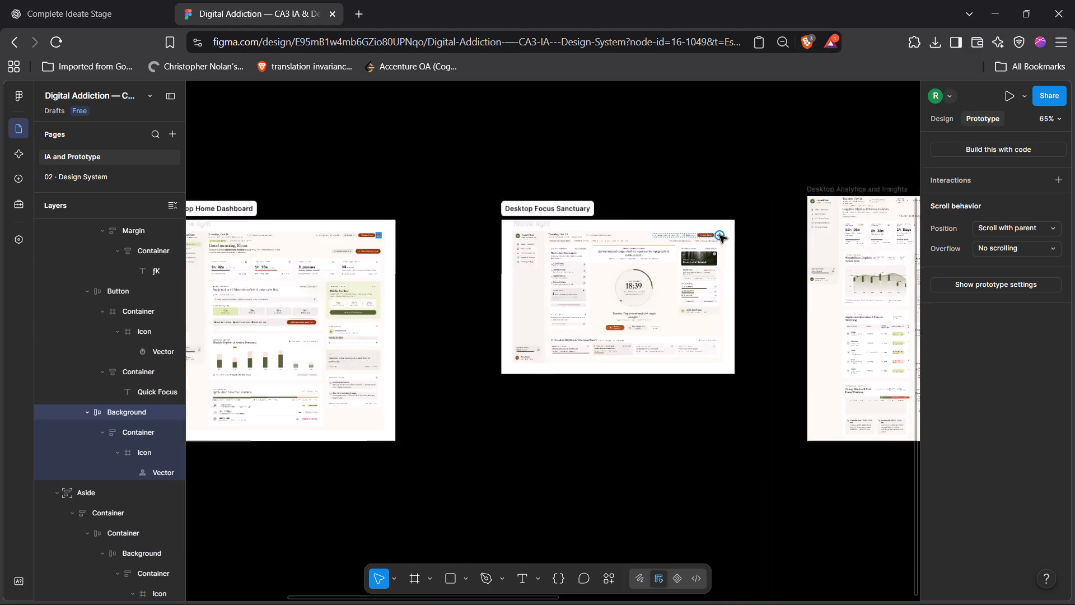
scroll(719, 235, "left", 3)
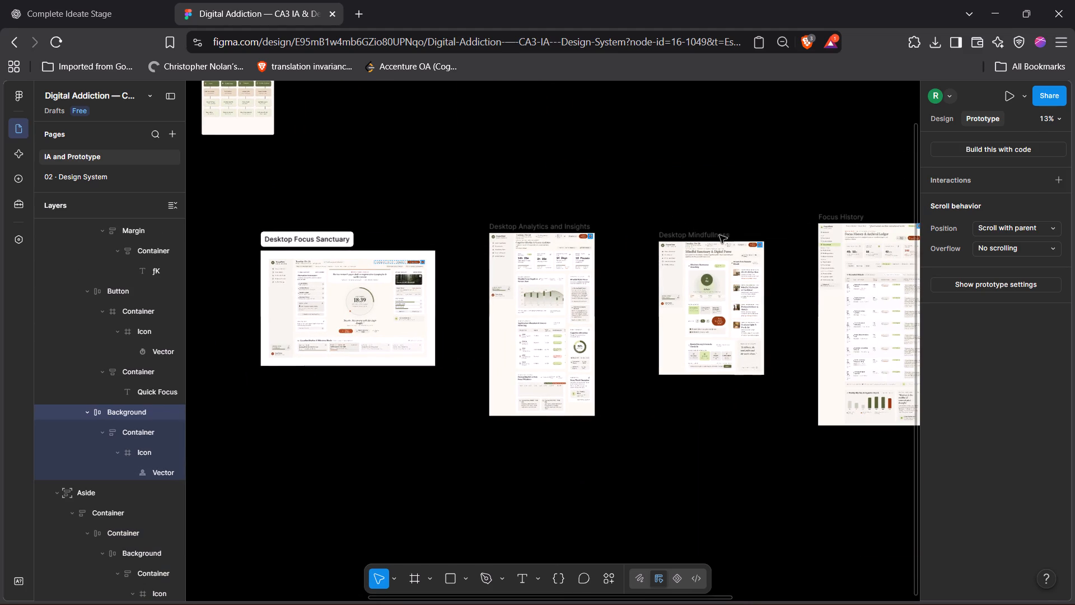
left_click_drag(423, 263, 812, 260)
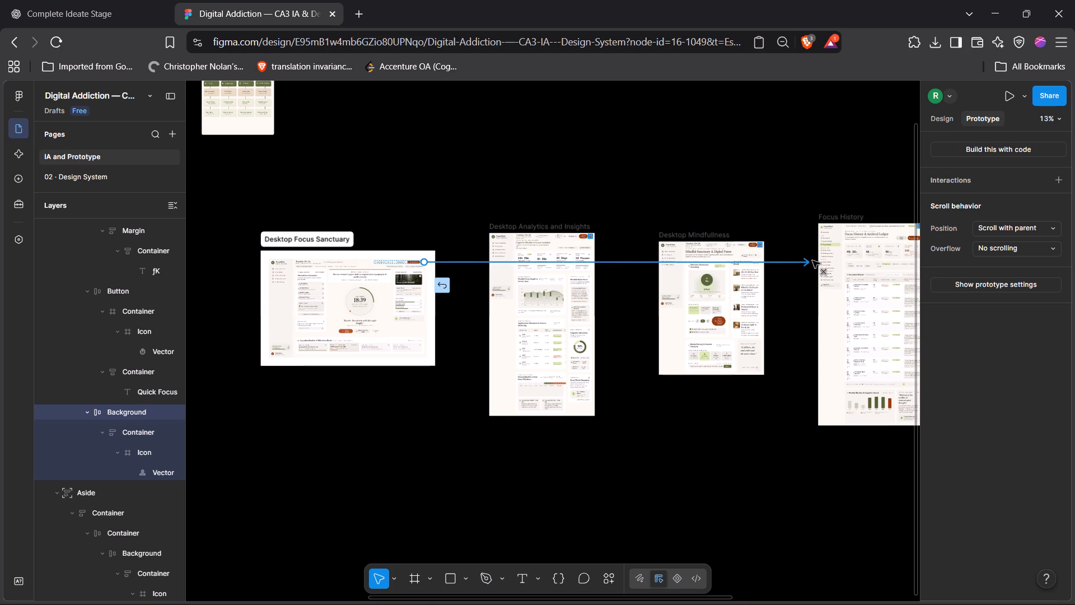
left_click_drag(812, 260, 822, 287)
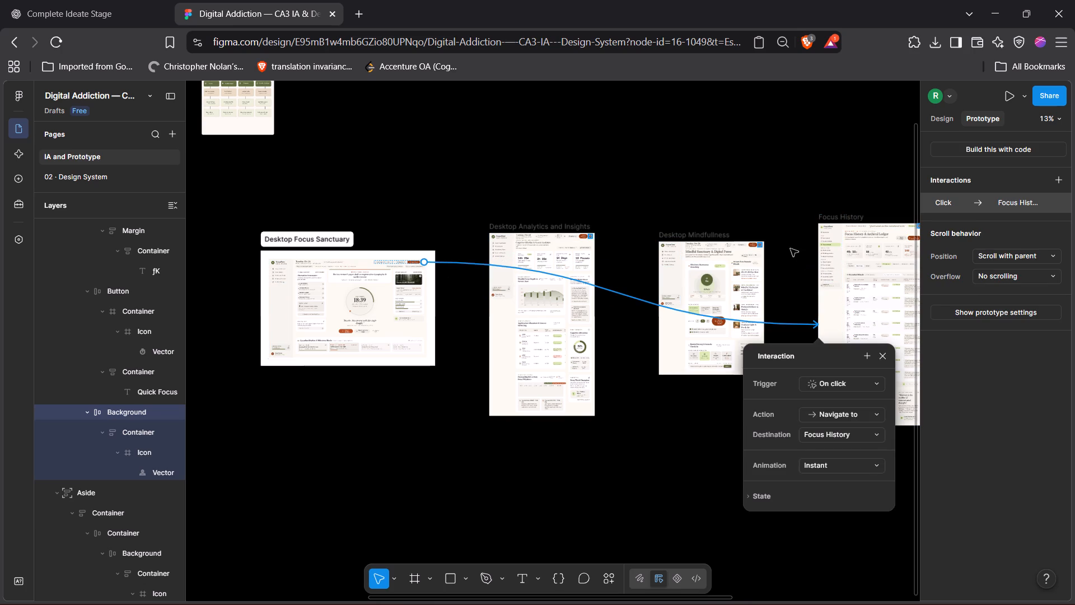
left_click(783, 212)
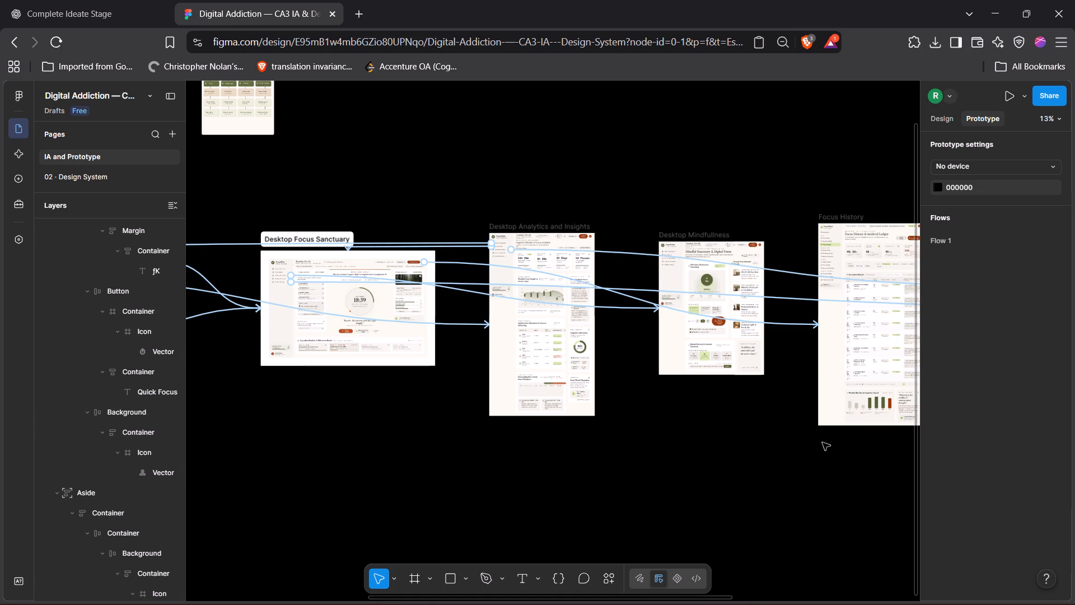
Review the prototype connections across the desktop frames, including Focus History, Mindful Pause, and App Limits and Alerts.
scroll(822, 443, "right", 1)
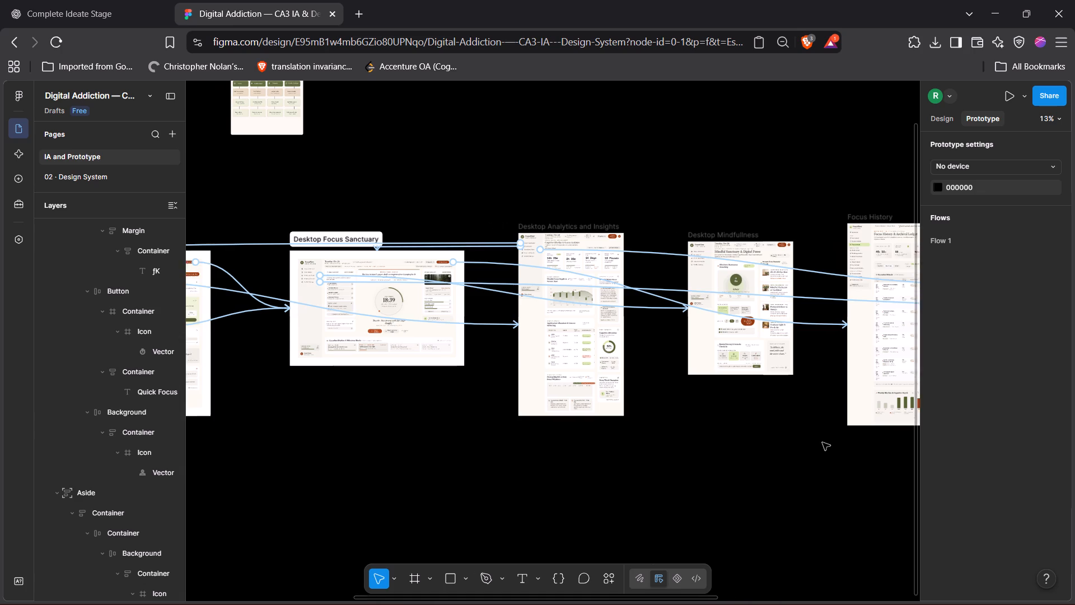
scroll(822, 443, "right", 1)
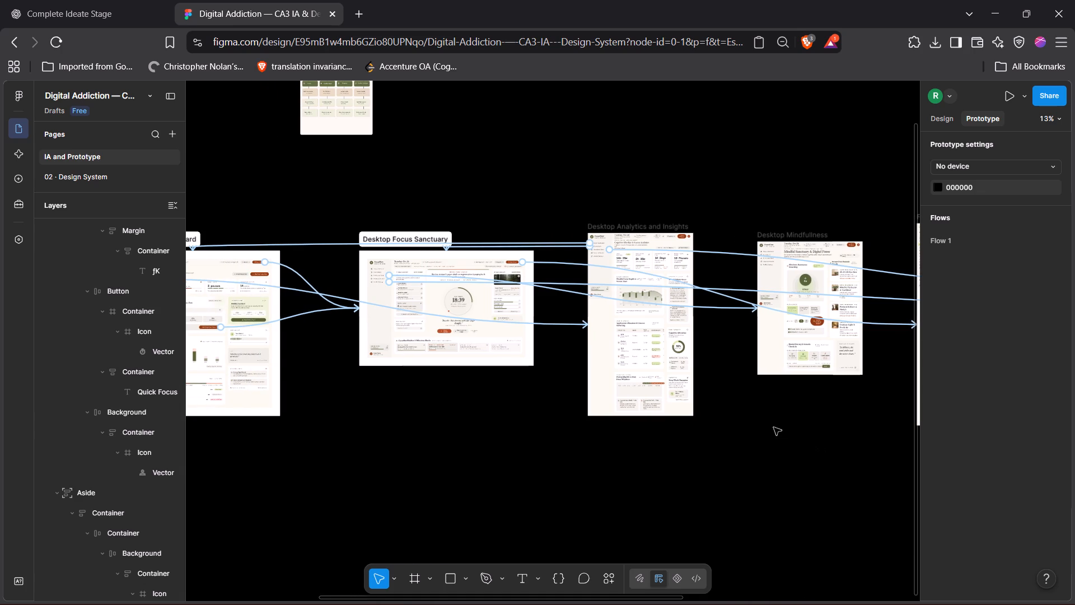
scroll(774, 427, "left", 2)
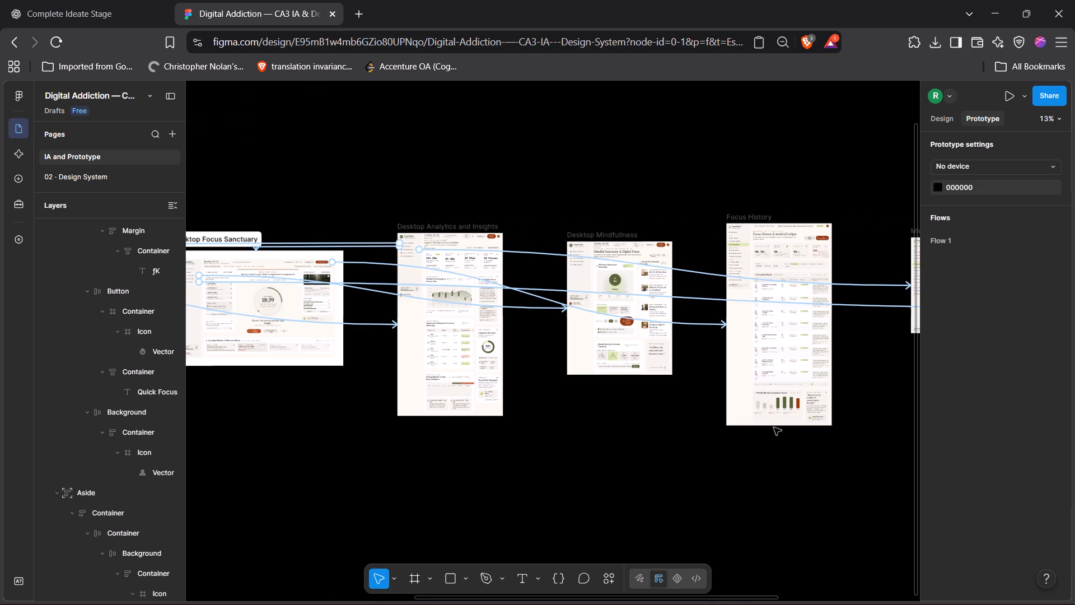
scroll(774, 427, "left", 1)
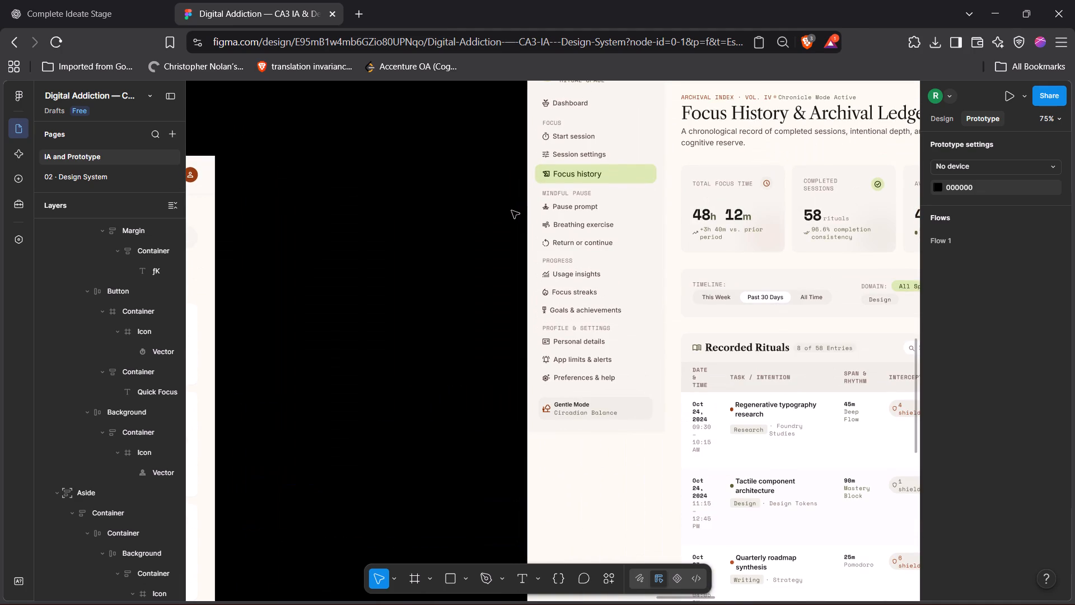
scroll(512, 211, "left", 1)
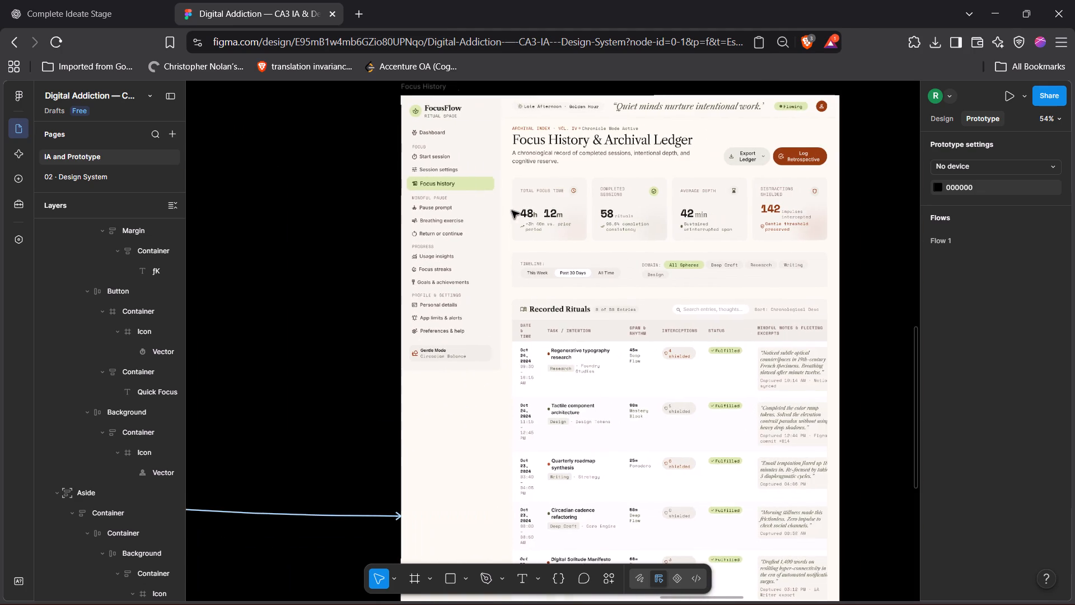
scroll(512, 211, "left", 3)
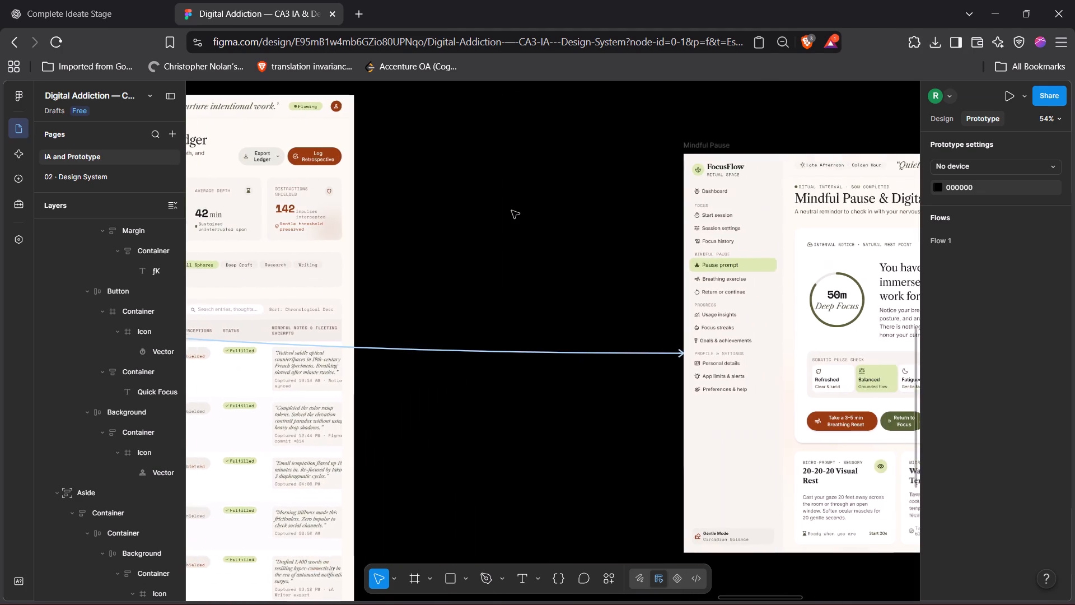
scroll(512, 211, "left", 2)
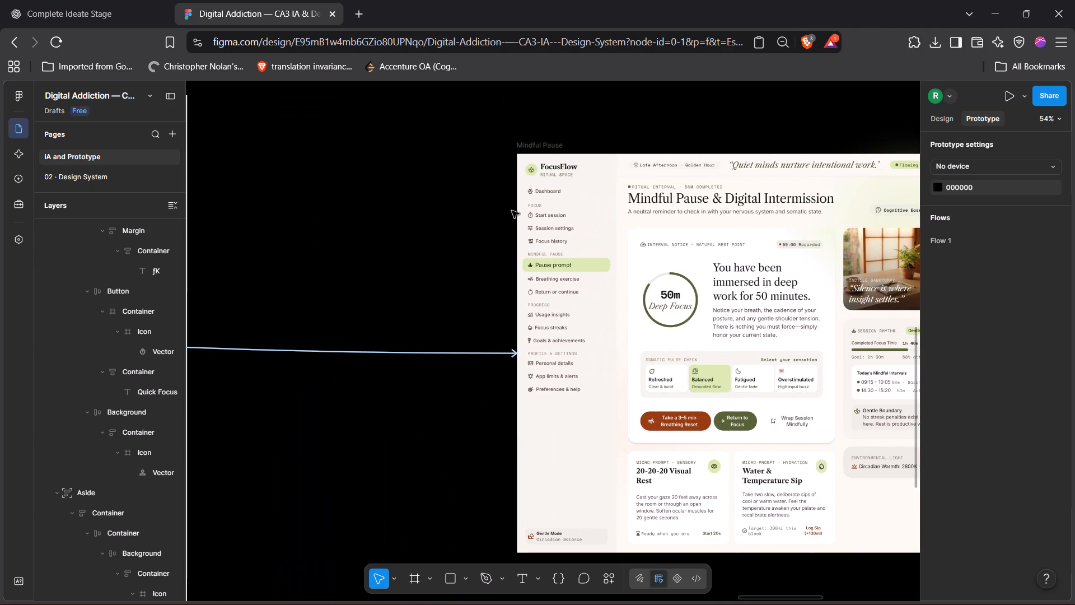
scroll(512, 211, "left", 6)
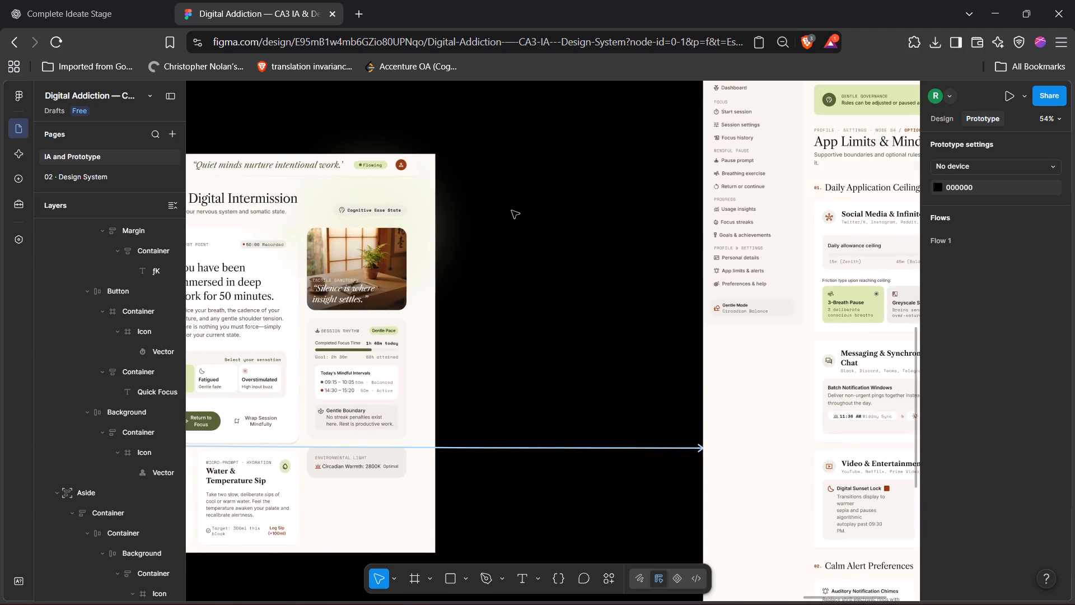
scroll(512, 211, "left", 3)
scroll(512, 211, "up", 1)
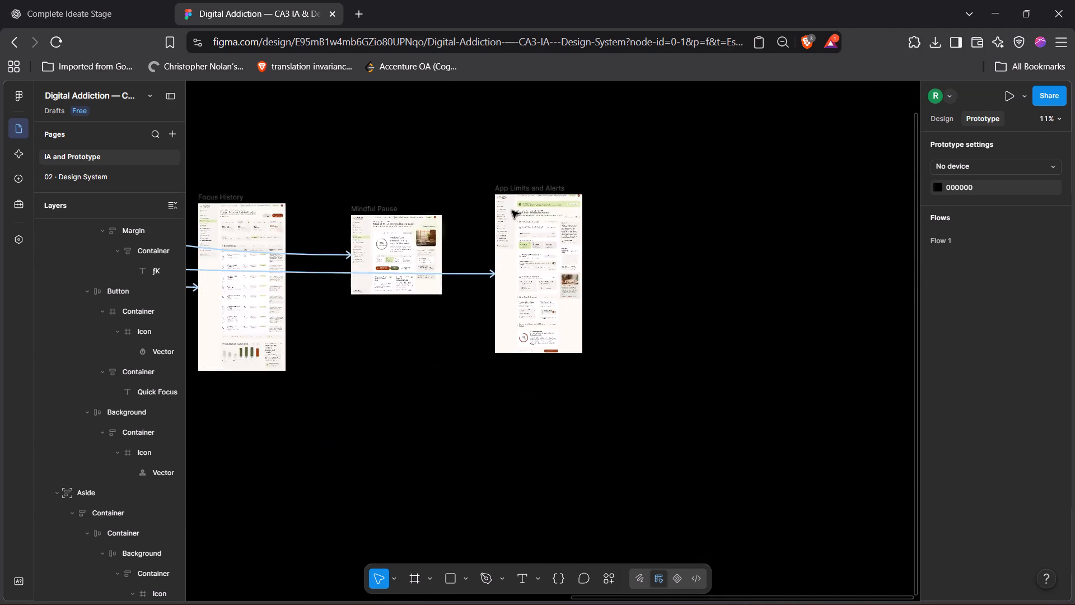
Start the Flow 1 prototype preview from the Login Page and open it in a new browser tab.
scroll(512, 211, "right", 7)
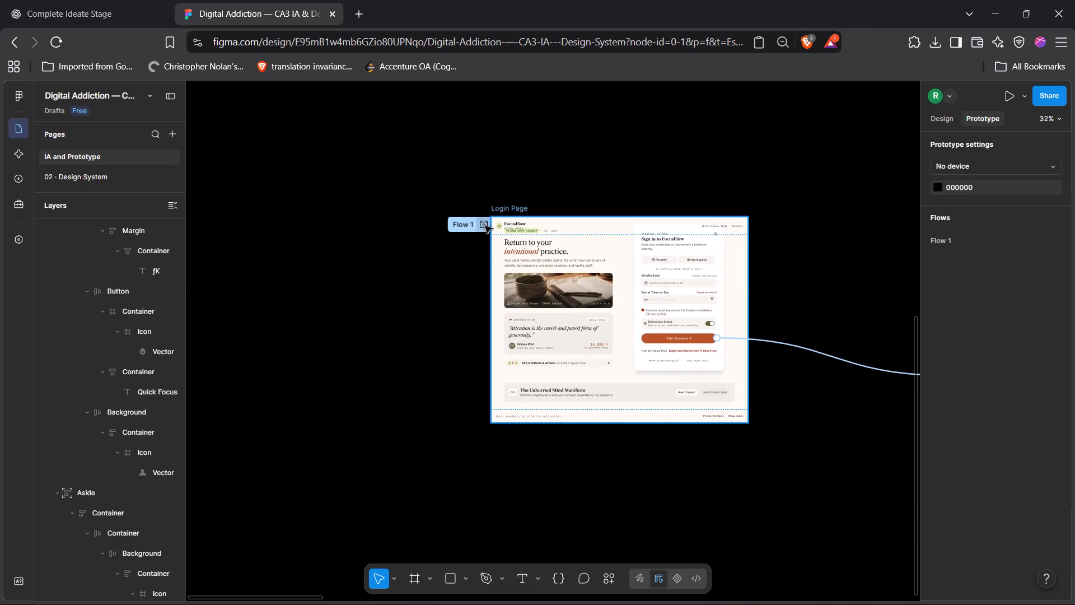
left_click(485, 225)
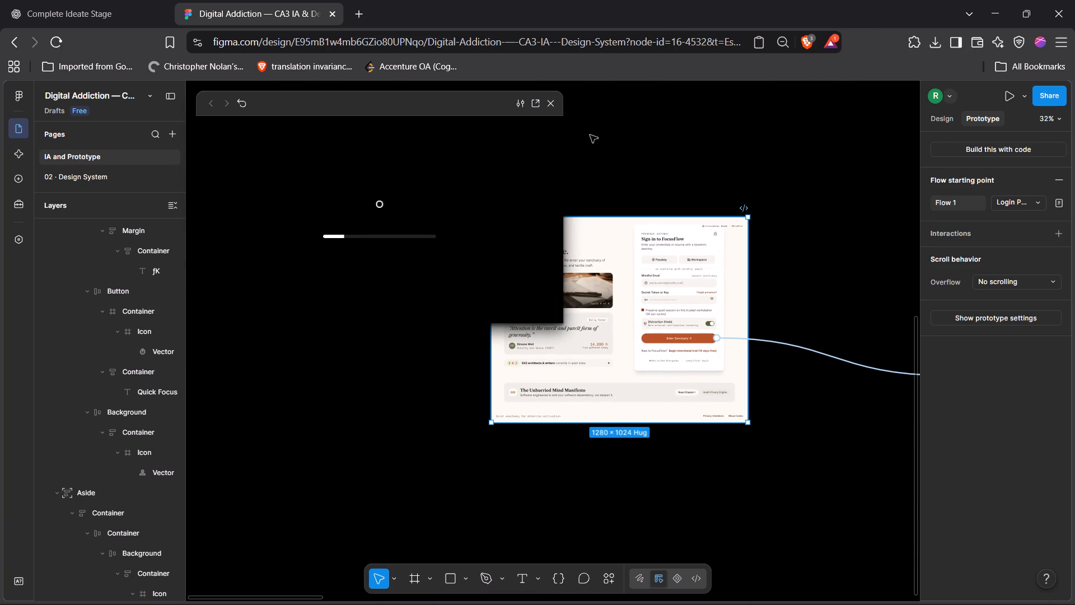
left_click(535, 101)
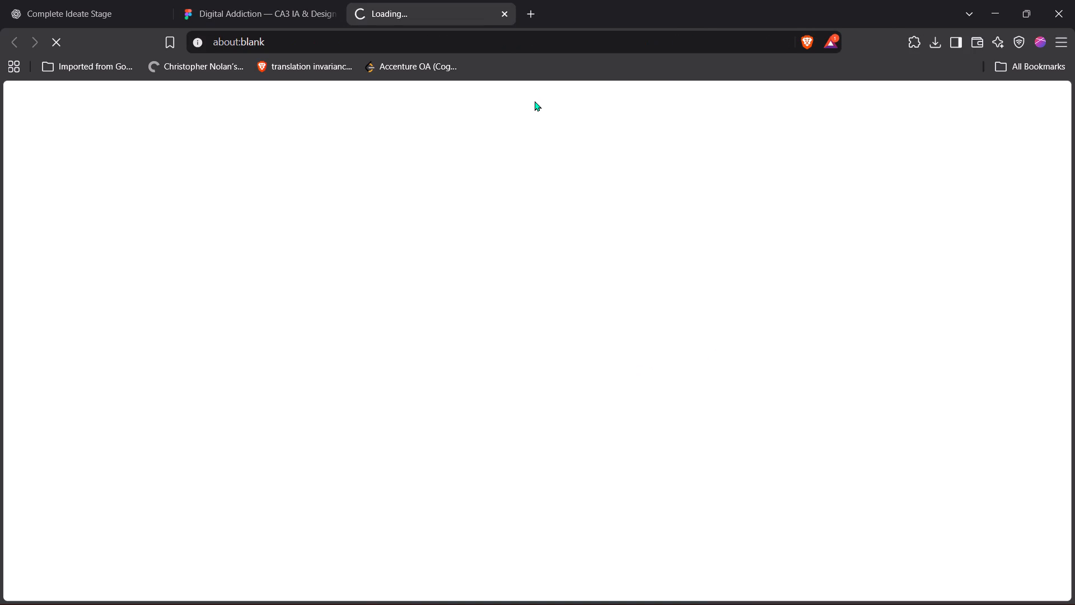